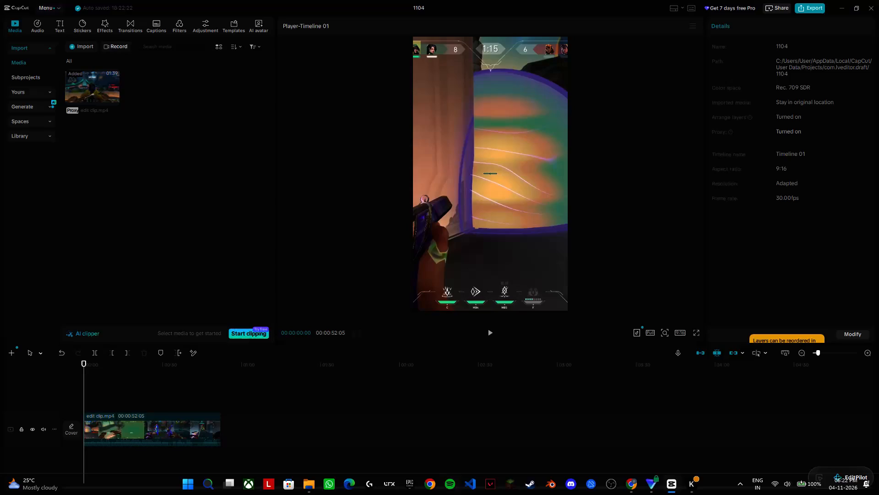
Switch to Chrome and search Google for "how to extract audio from clip to different layer in capcut".
left_click(633, 488)
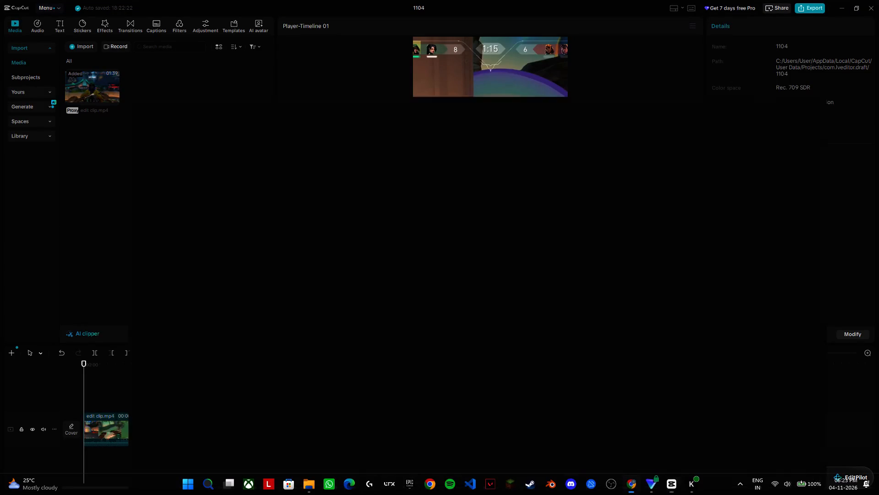
left_click(242, 9)
left_click(353, 171)
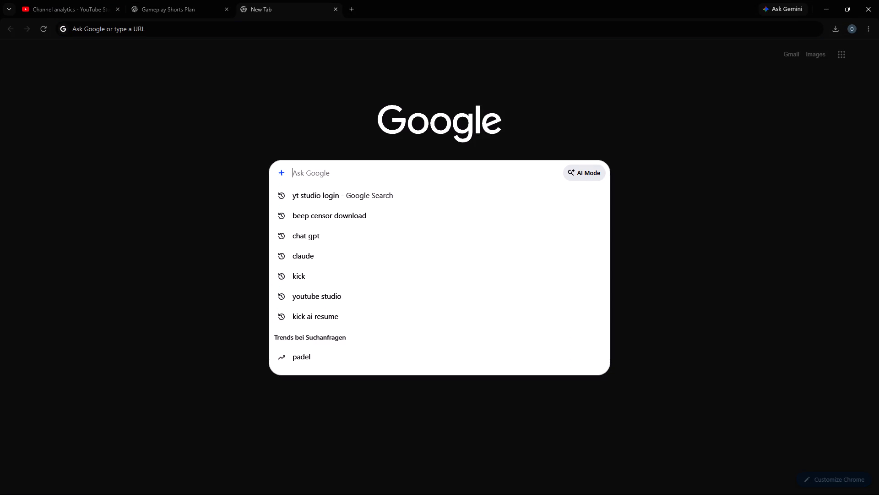
type("how to extract audio from clip t")
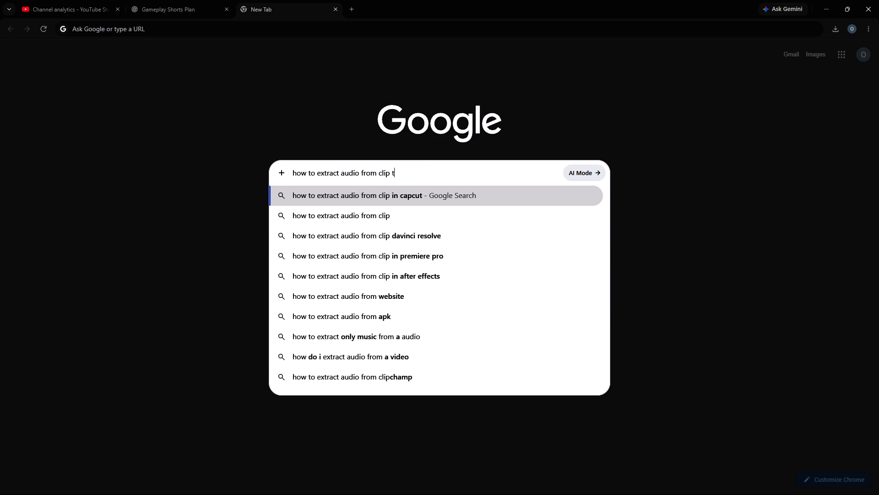
type("o di")
type("fferent layer in capcut")
key("Return")
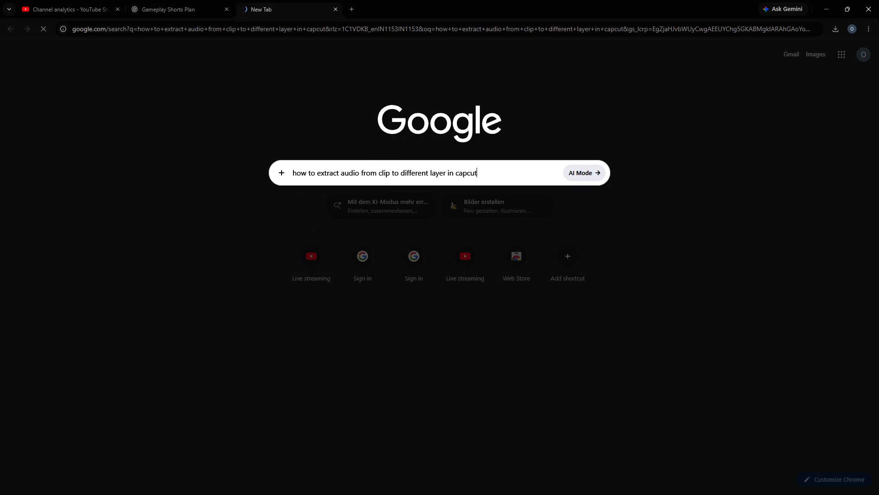
Refine the search by adding "pc" to the query, read the extraction instructions, and return to CapCut.
left_click(396, 64)
key("space")
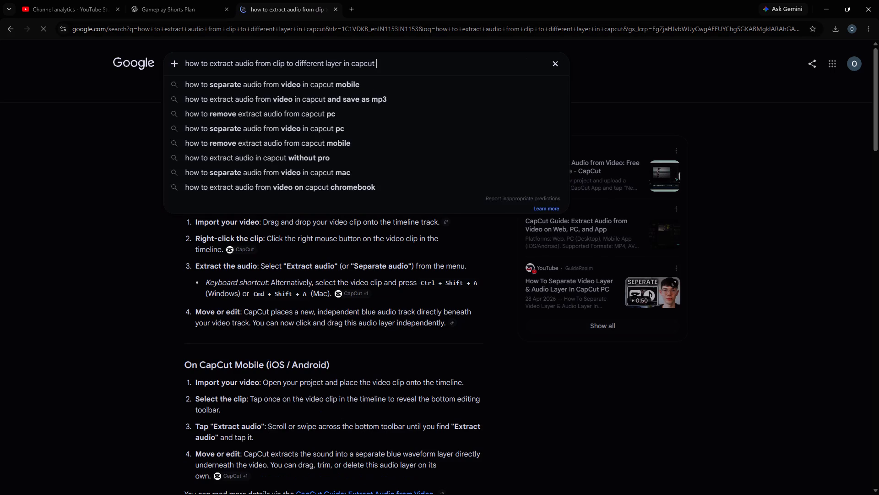
type("pc")
key("Return")
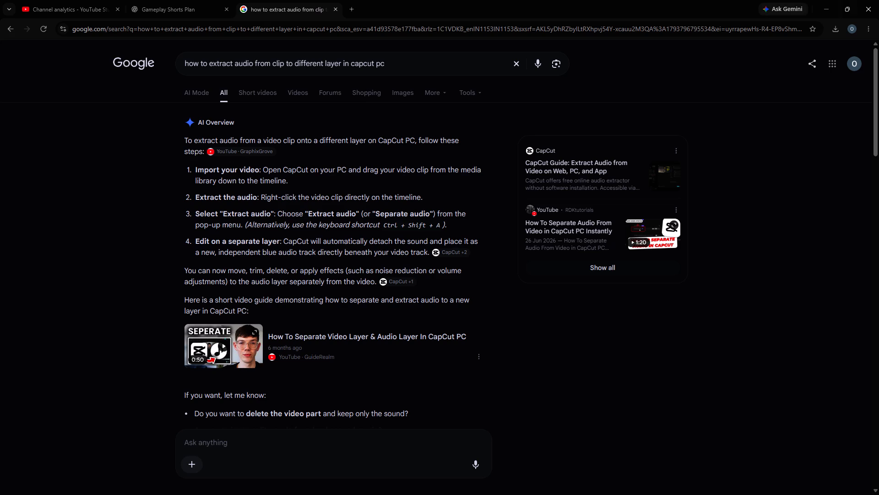
left_click(823, 8)
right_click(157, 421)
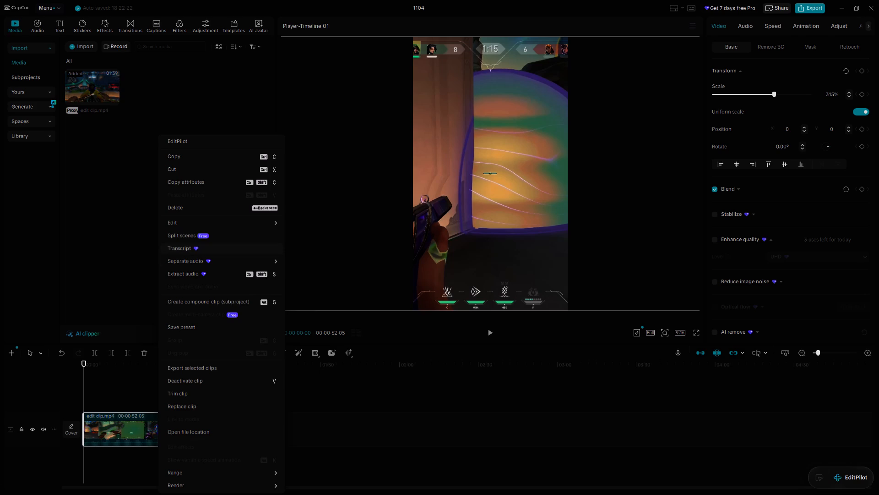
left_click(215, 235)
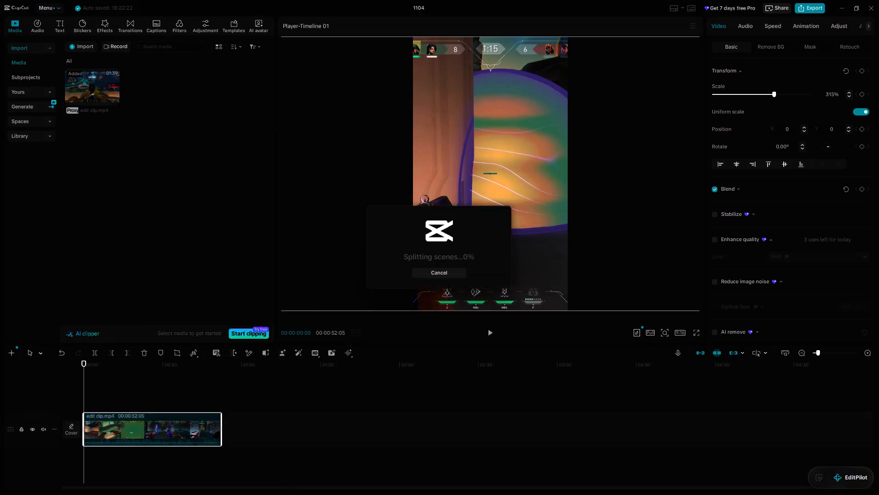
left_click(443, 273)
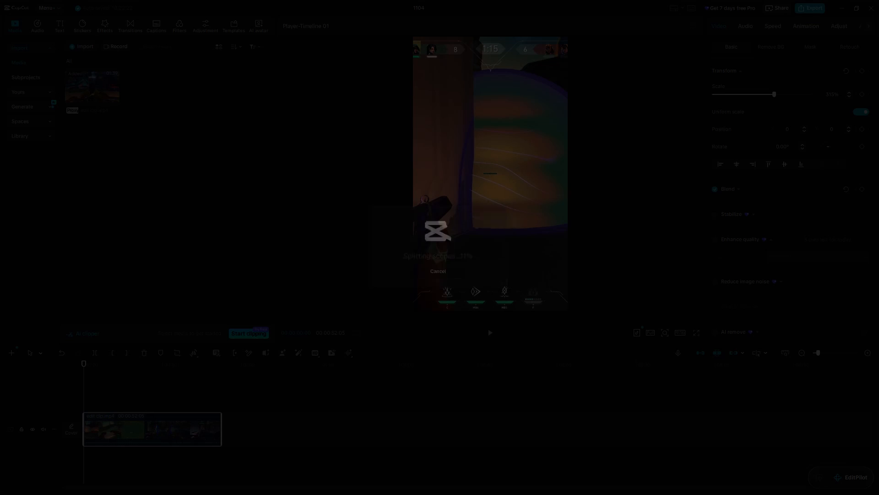
Extract the audio of the edit clip.mp4 video onto its own track and select the extracted audio clip.
right_click(149, 431)
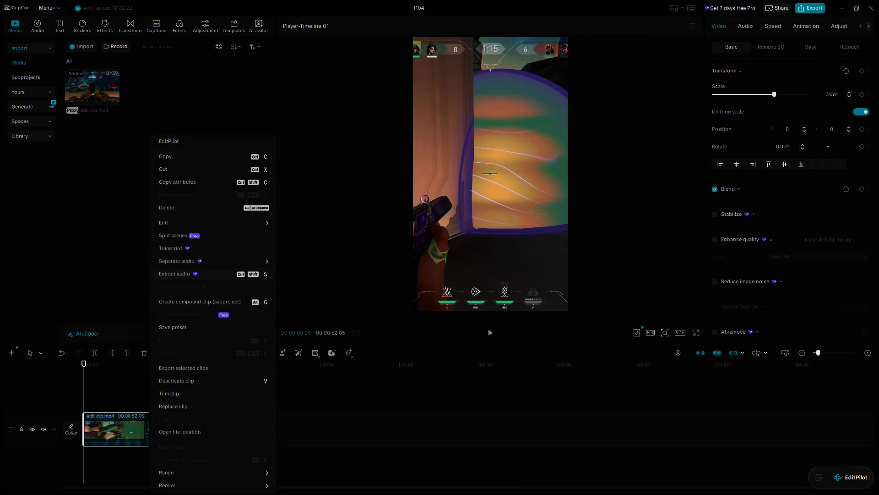
left_click(232, 272)
left_click(155, 456)
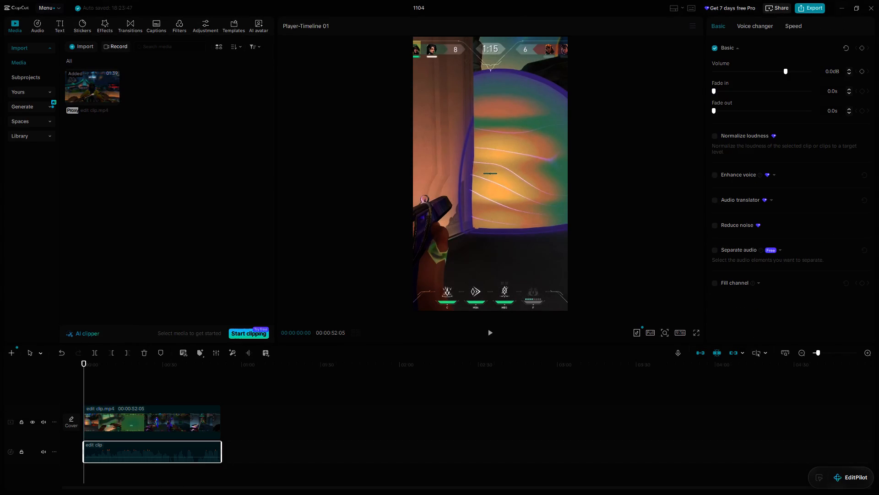
Start exporting the project and open the free Pro offer for the Extract audio feature.
left_click(810, 12)
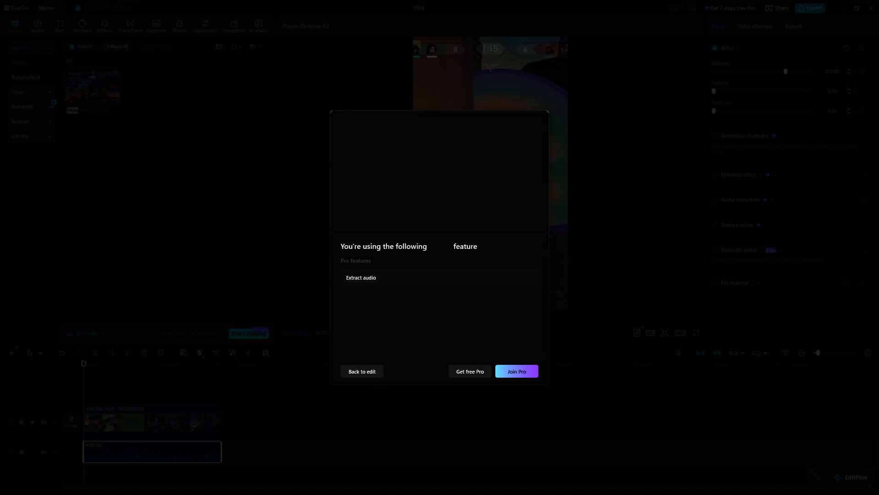
left_click(455, 373)
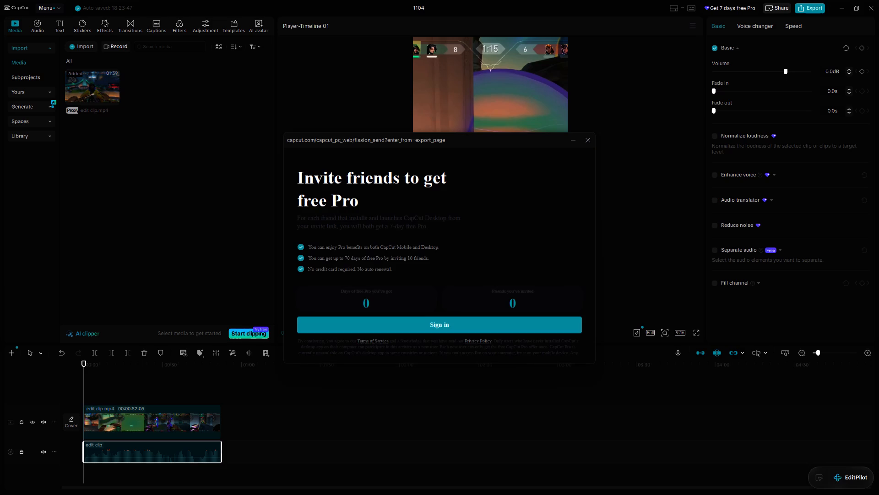
Start signing in to the CapCut account with Google from the free Pro invitation page.
left_click(445, 332)
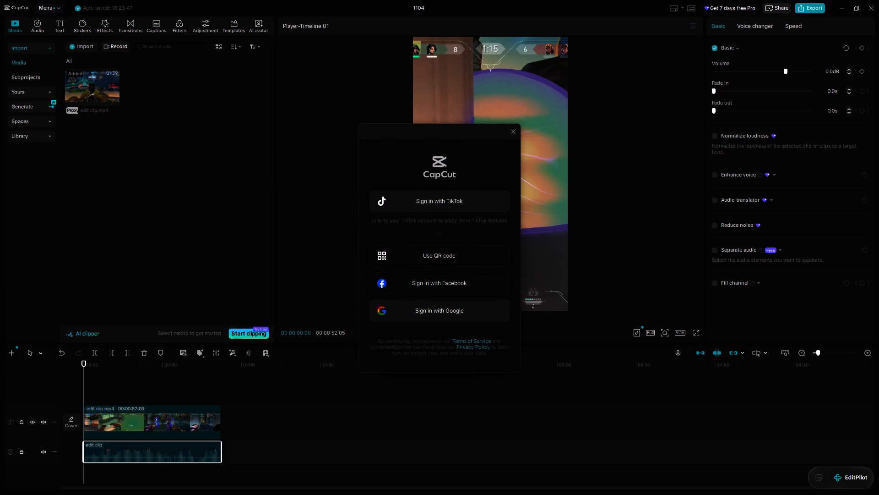
left_click(436, 313)
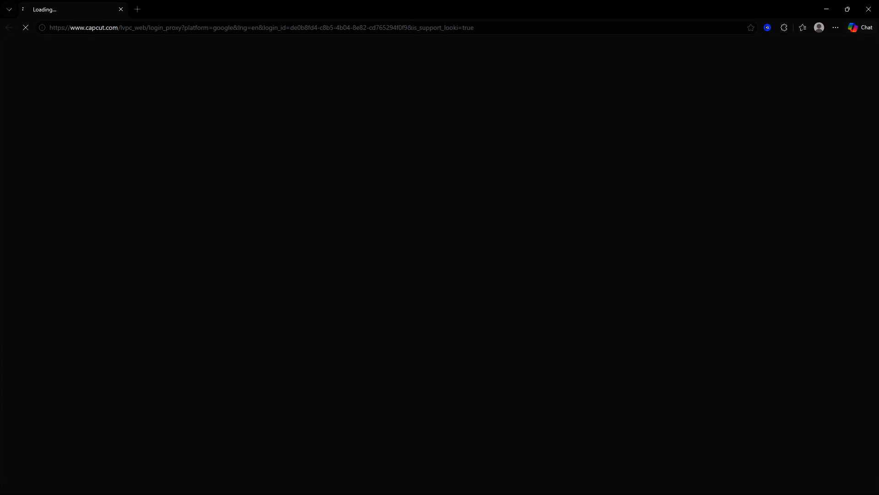
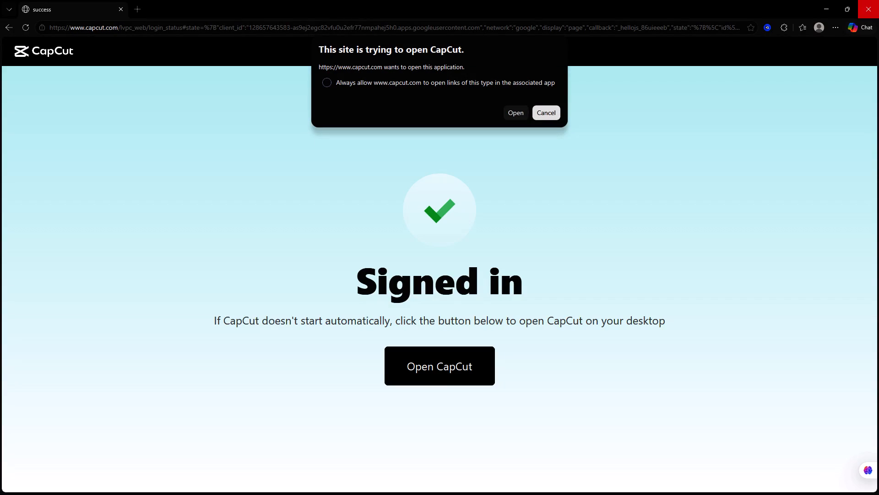
Allow the sign-in success page to open CapCut and return to the desktop editor.
left_click(515, 110)
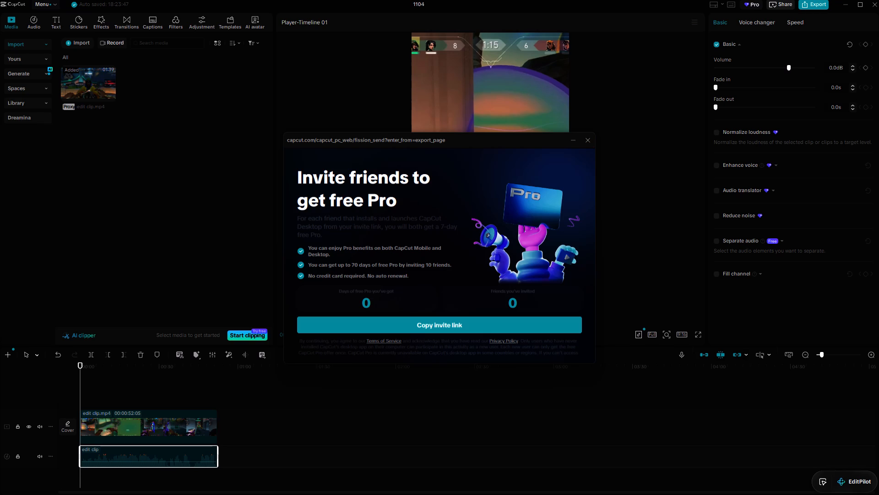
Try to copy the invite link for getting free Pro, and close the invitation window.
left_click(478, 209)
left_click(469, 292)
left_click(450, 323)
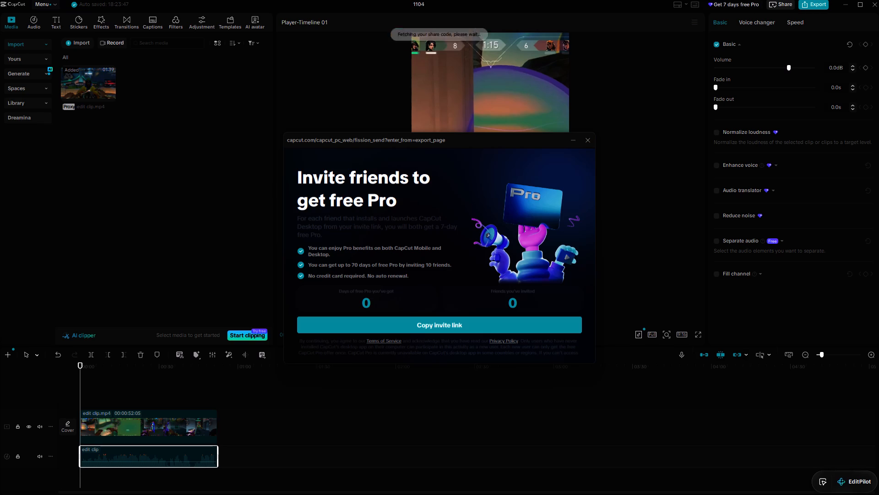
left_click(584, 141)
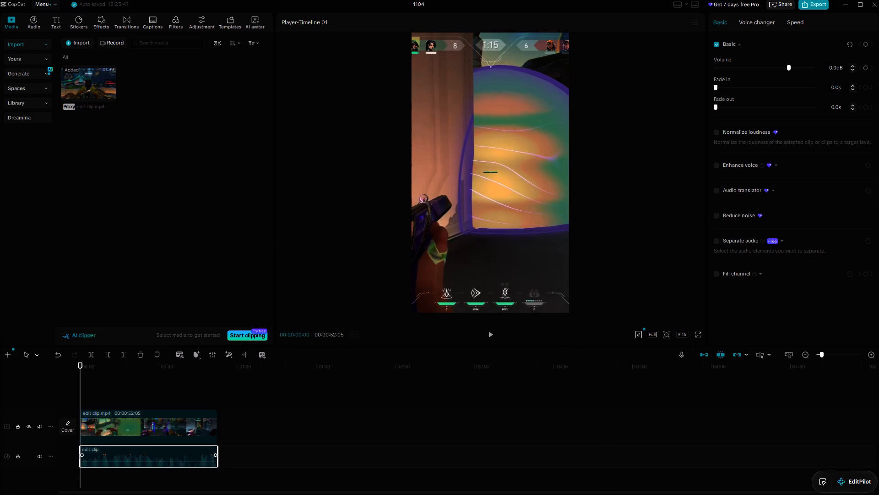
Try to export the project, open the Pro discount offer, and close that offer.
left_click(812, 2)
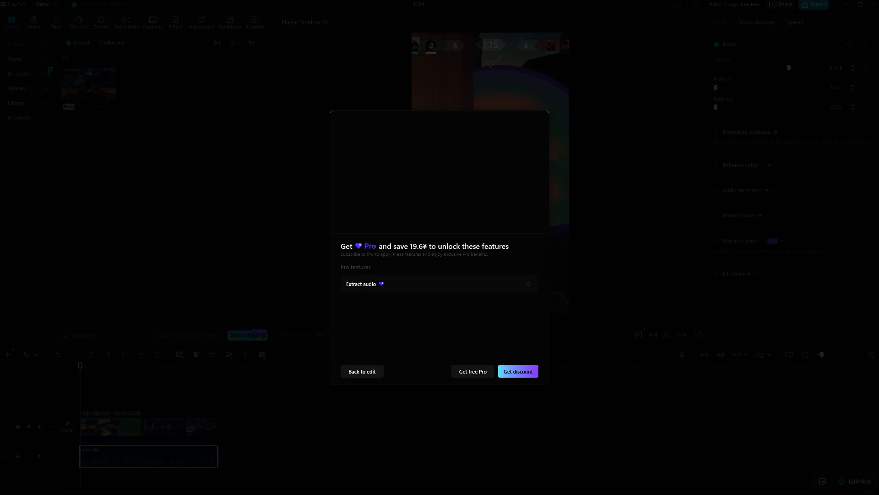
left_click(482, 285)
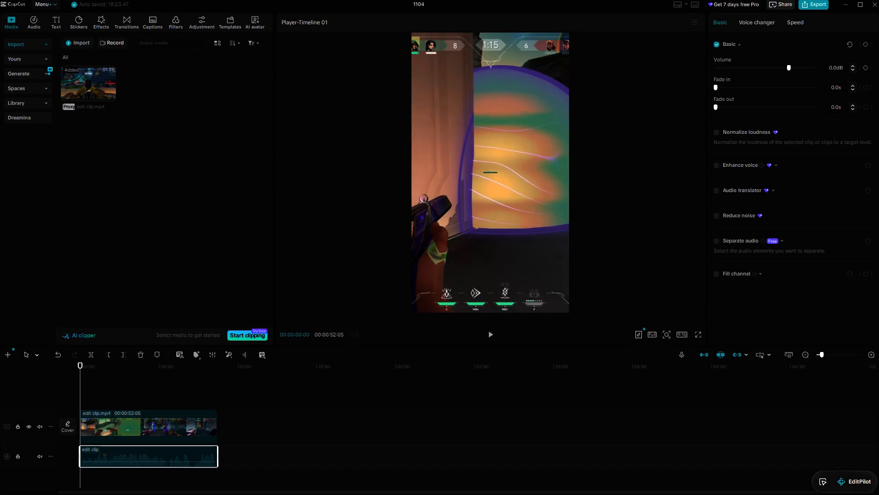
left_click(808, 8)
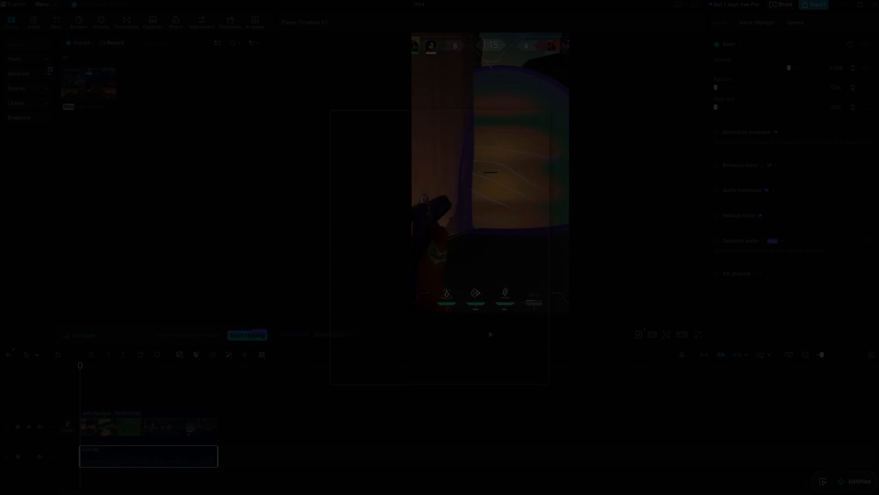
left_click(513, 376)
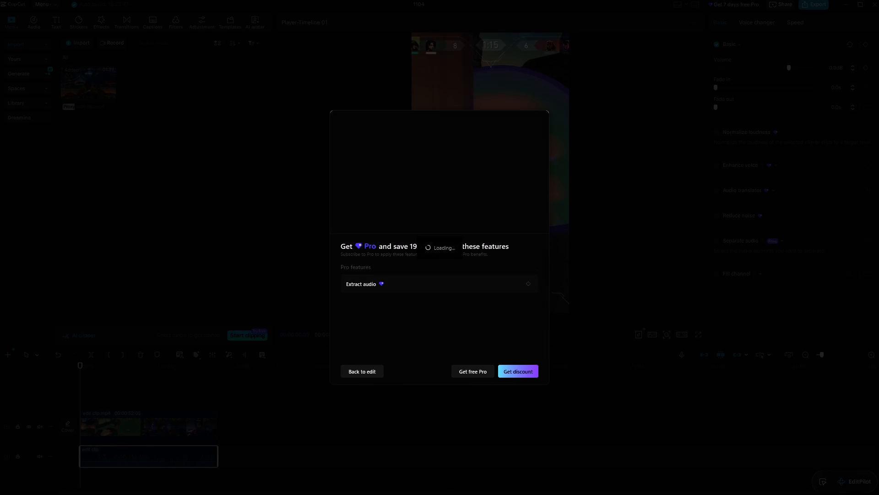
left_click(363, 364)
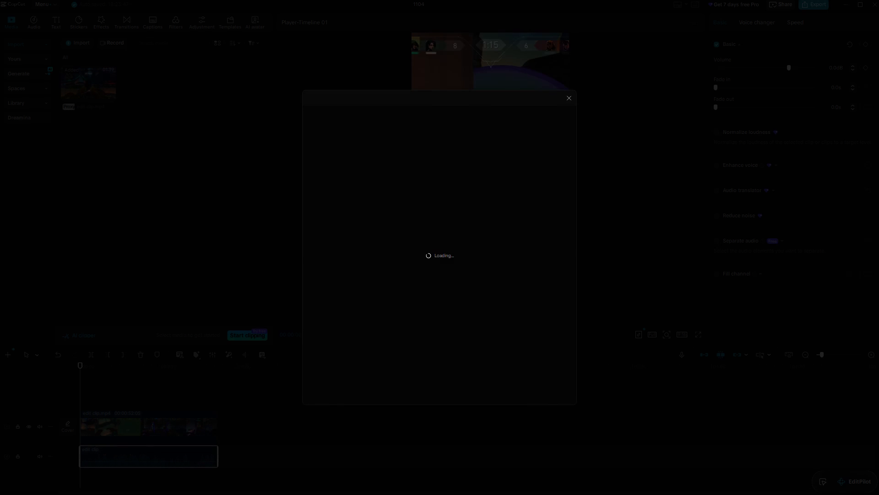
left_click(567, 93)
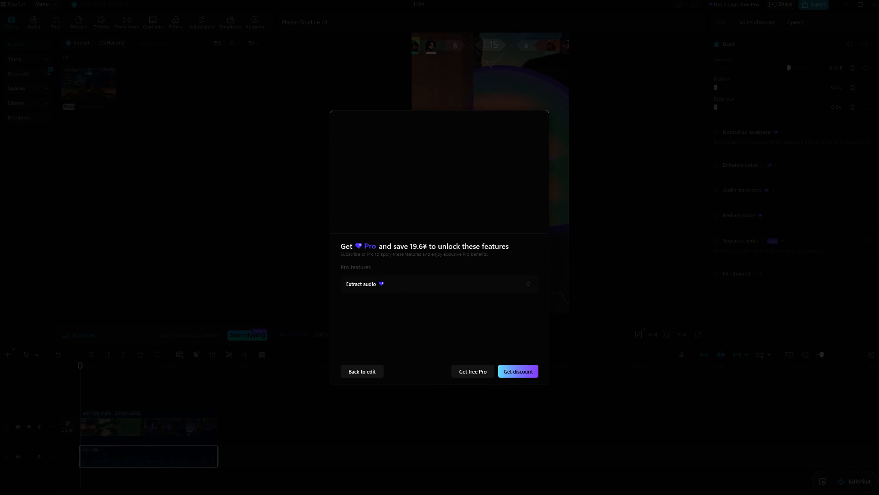
Open the free Pro offer from the export prompt, look through the invitation terms, and close it.
left_click(461, 371)
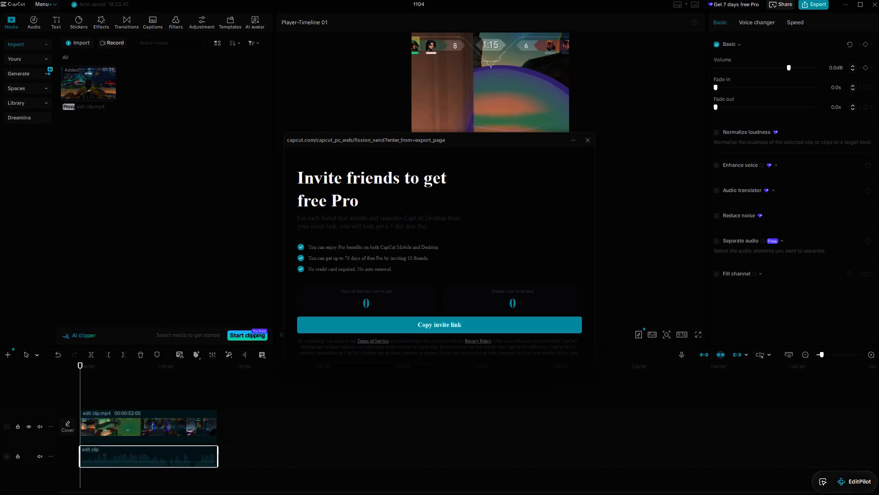
scroll(473, 247, "down", 2)
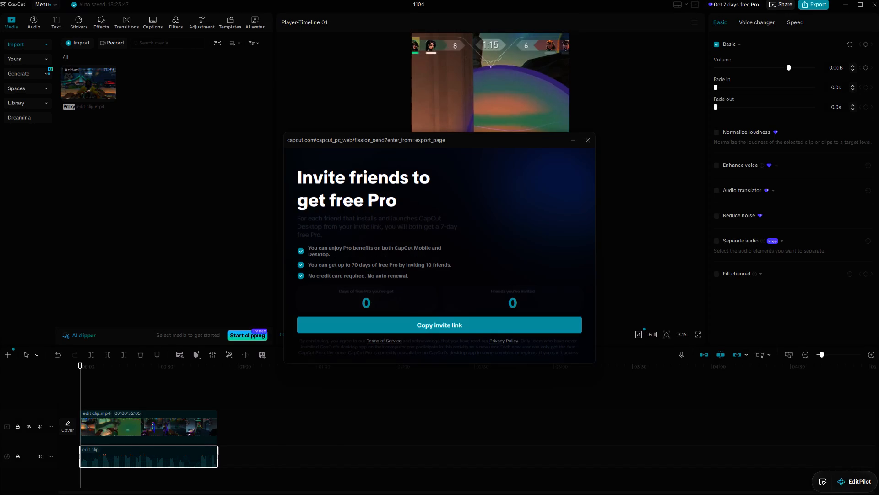
left_click(587, 140)
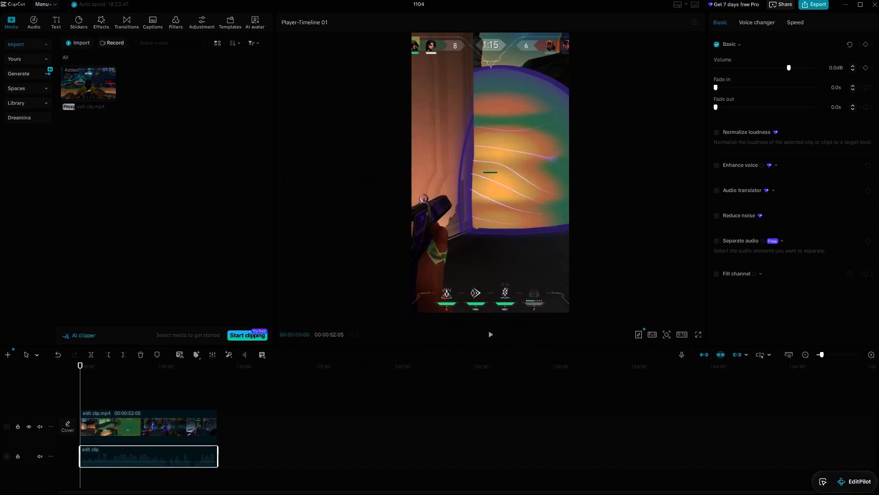
Close the project and start updating CapCut to version 9.7.0 from the home screen.
left_click(878, 0)
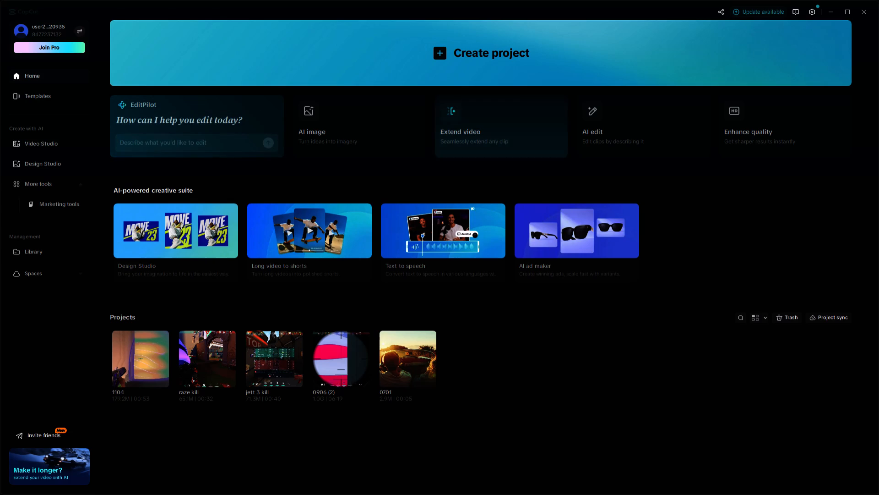
left_click(753, 10)
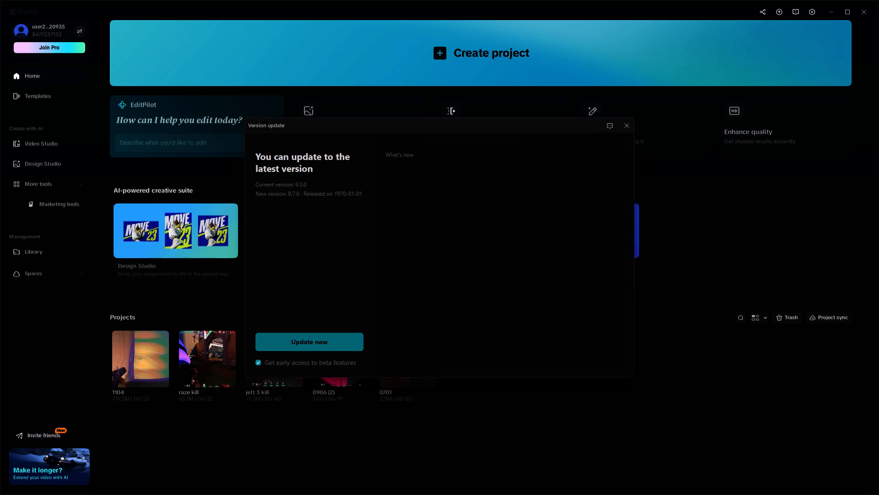
left_click(326, 346)
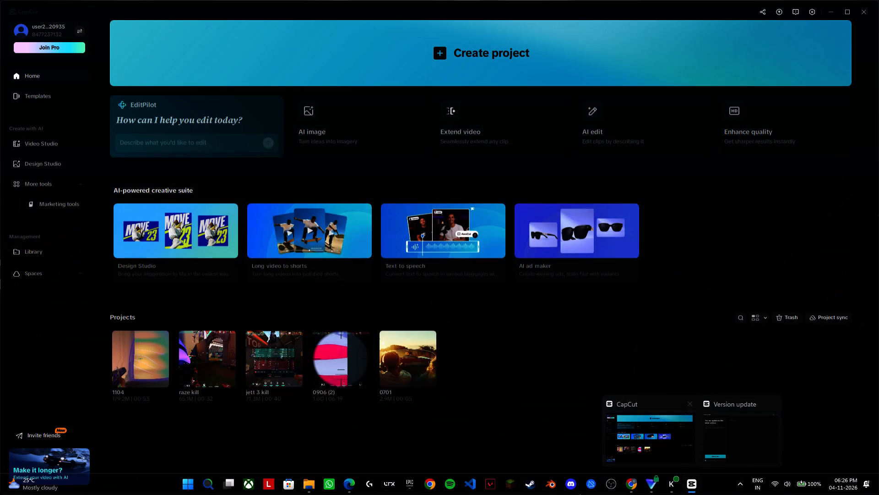
left_click(344, 342)
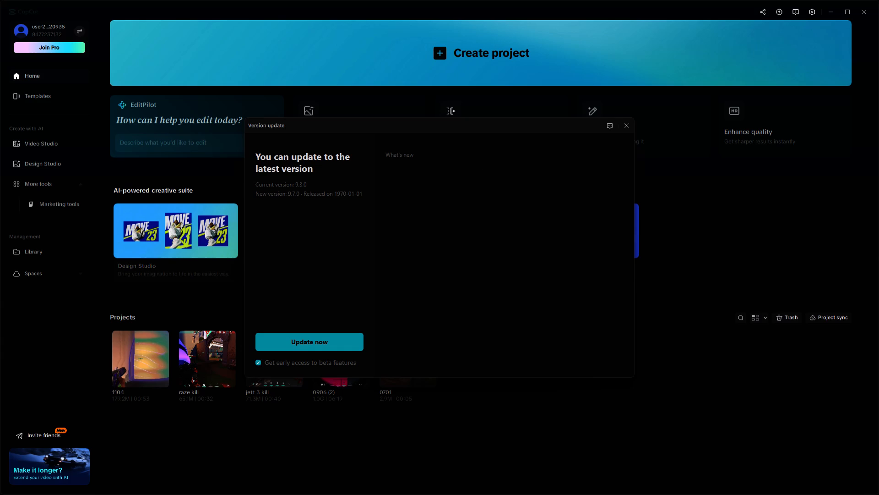
left_click(333, 348)
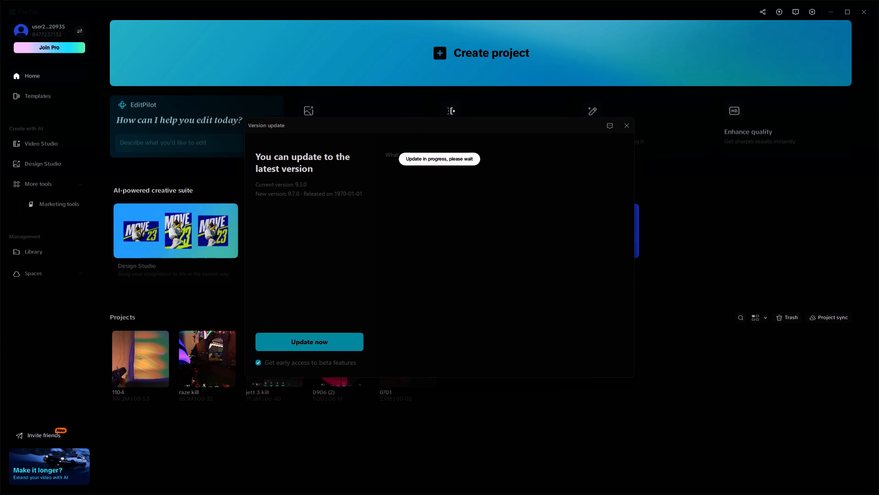
left_click(443, 162)
left_click(629, 126)
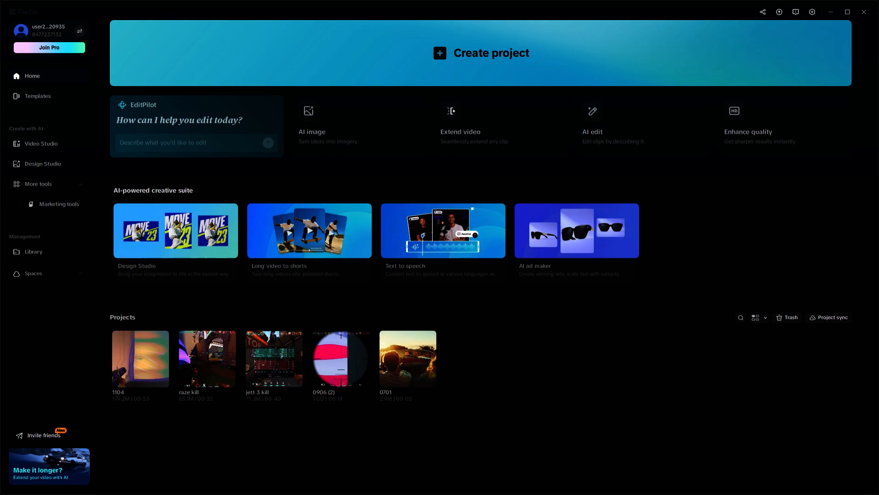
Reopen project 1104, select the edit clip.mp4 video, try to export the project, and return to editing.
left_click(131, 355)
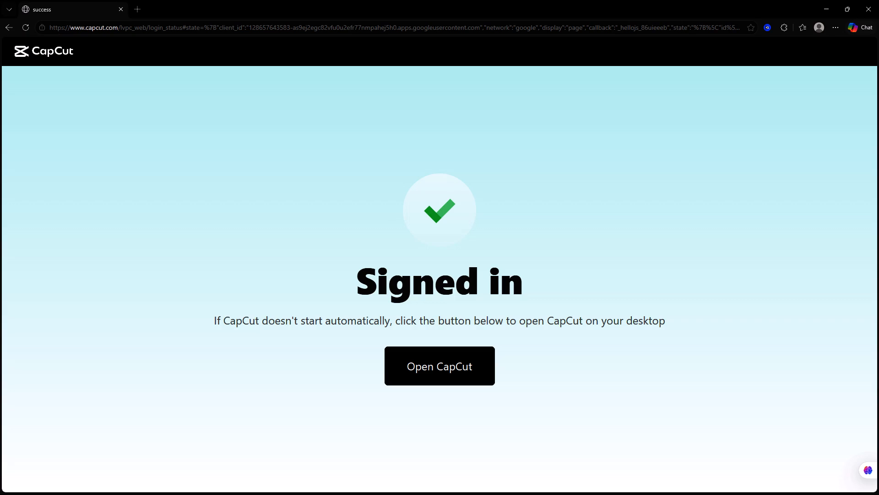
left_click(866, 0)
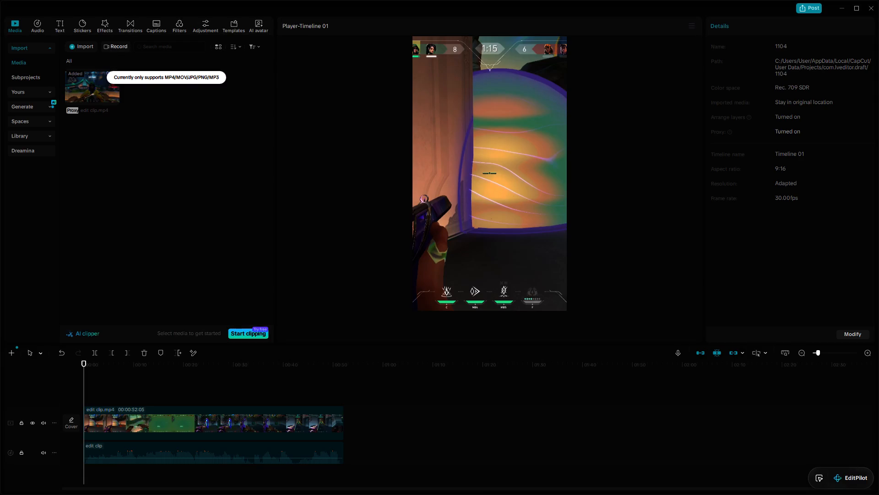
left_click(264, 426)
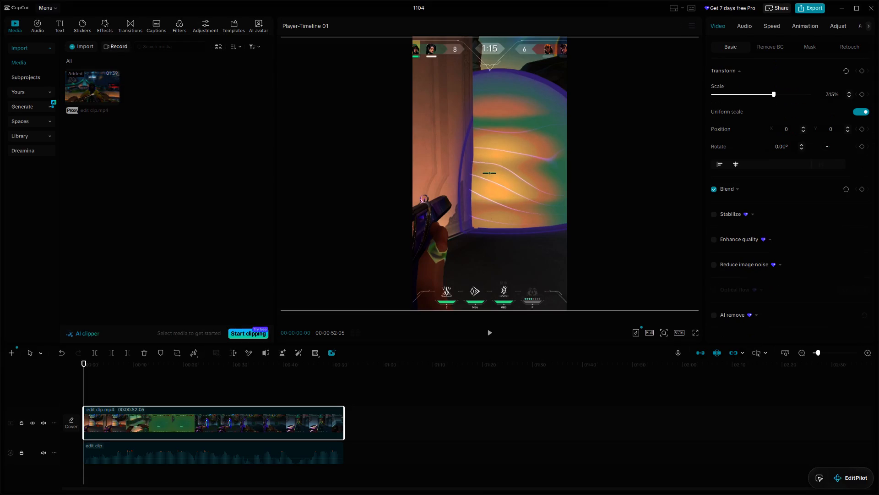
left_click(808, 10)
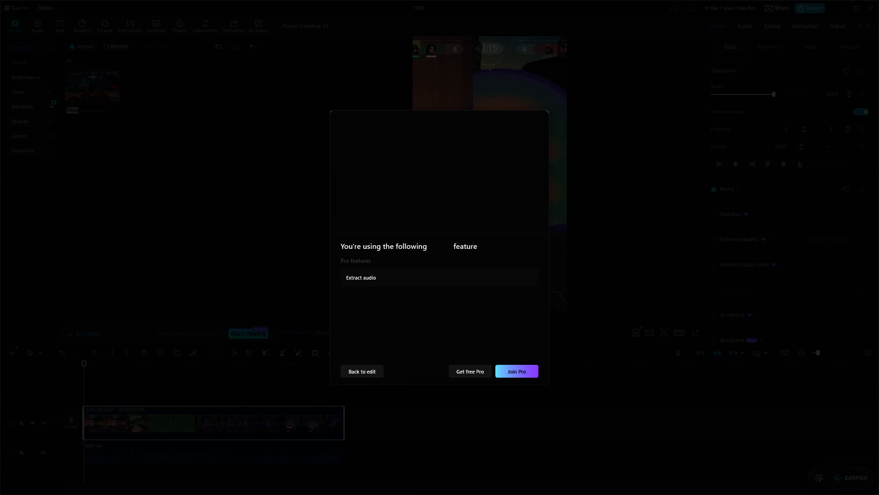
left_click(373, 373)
Close project 1104 and exit CapCut.
left_click(878, 0)
left_click(871, 12)
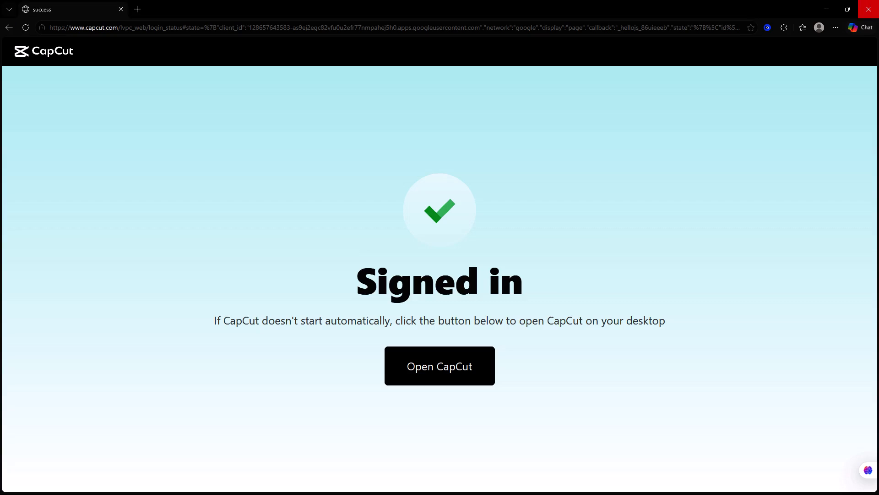
left_click(869, 11)
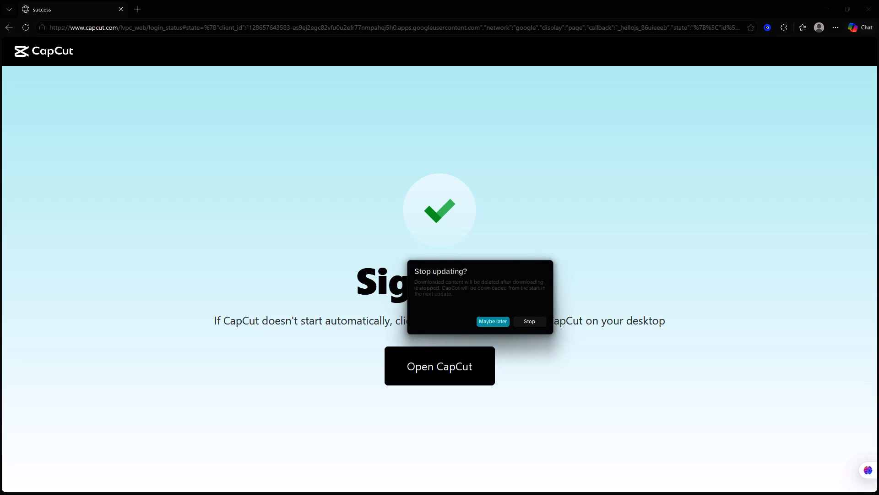
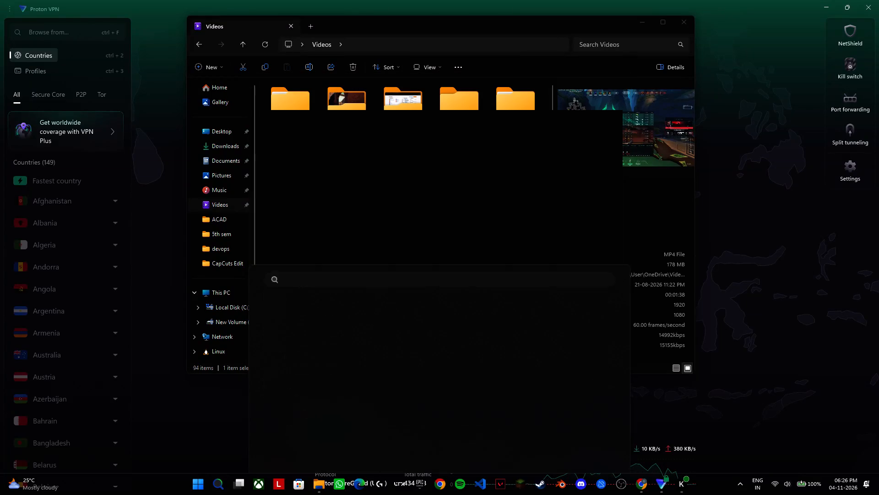
Relaunch CapCut and bring its home screen to the front.
left_click(205, 372)
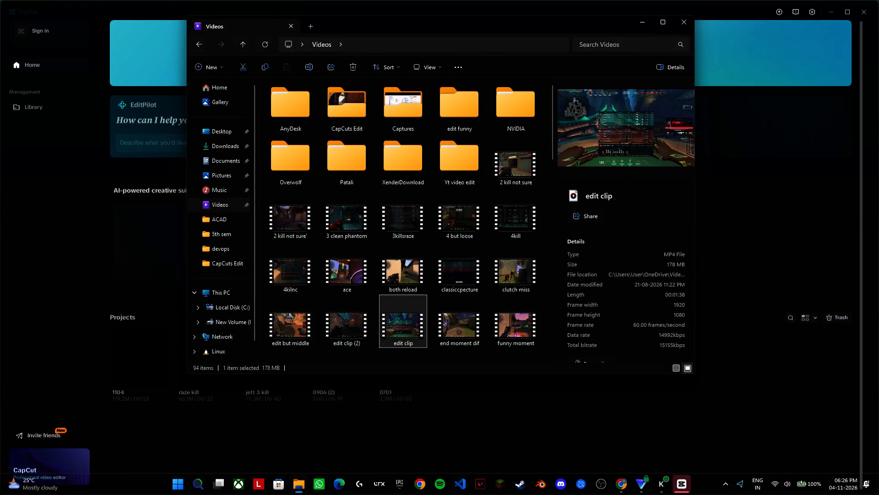
left_click(683, 493)
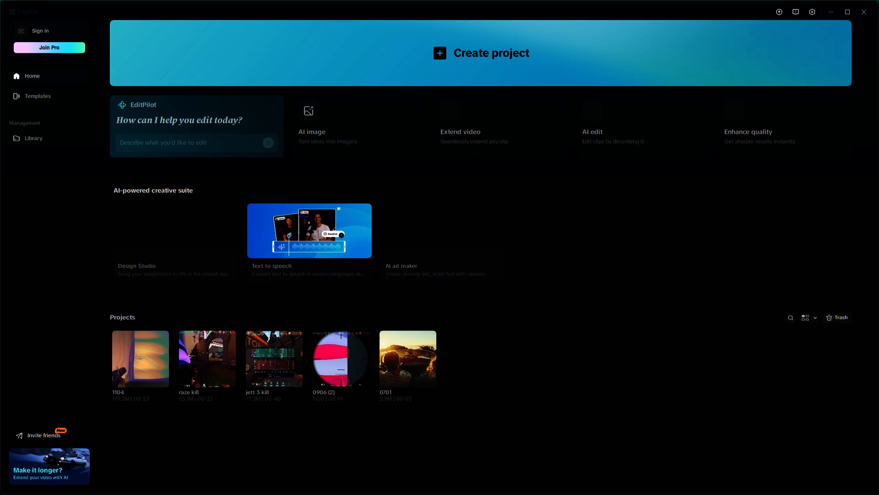
Open the Join Pro subscription offer from the home screen.
left_click(55, 49)
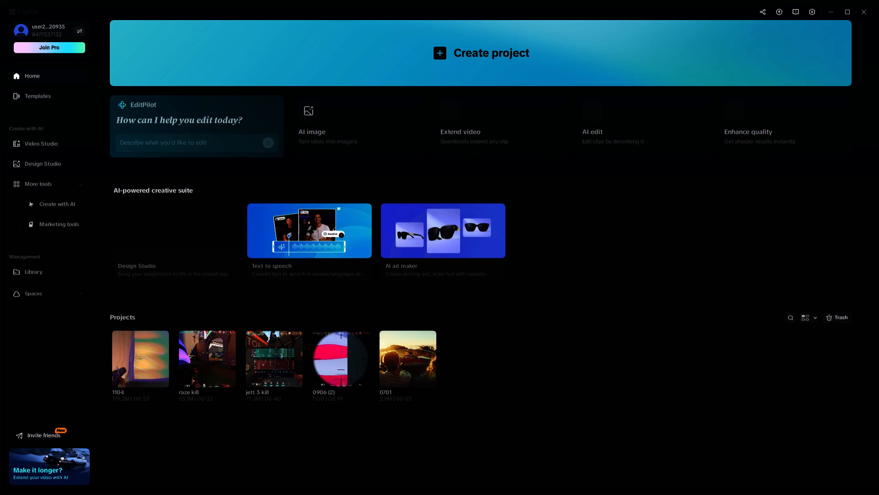
left_click(62, 44)
scroll(62, 340, "down", 3)
scroll(59, 296, "up", 3)
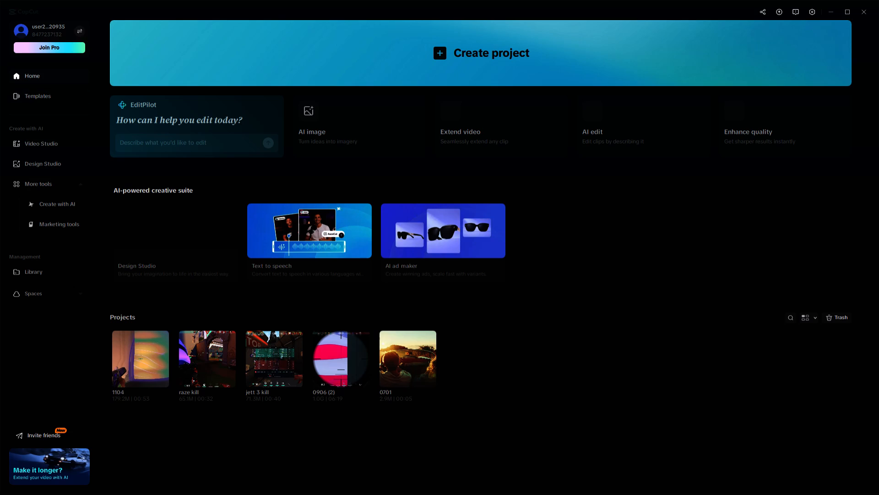
left_click(78, 48)
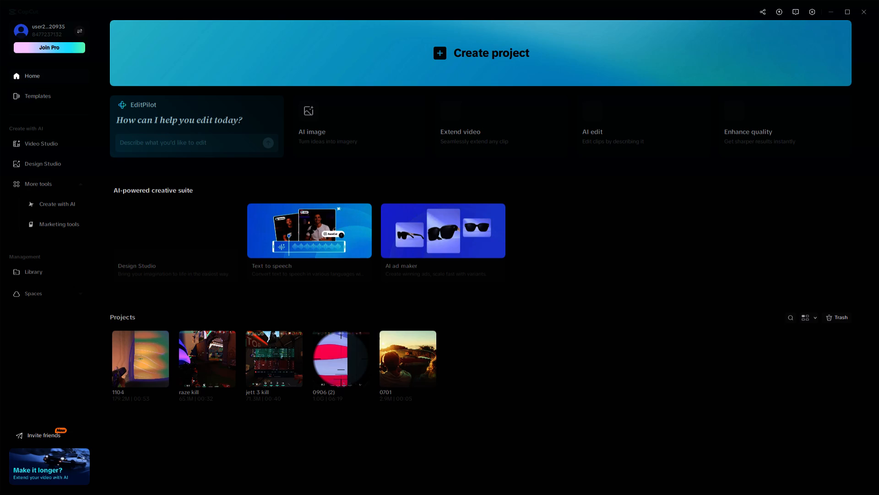
Open the Creator Center for the signed-in account.
left_click(78, 30)
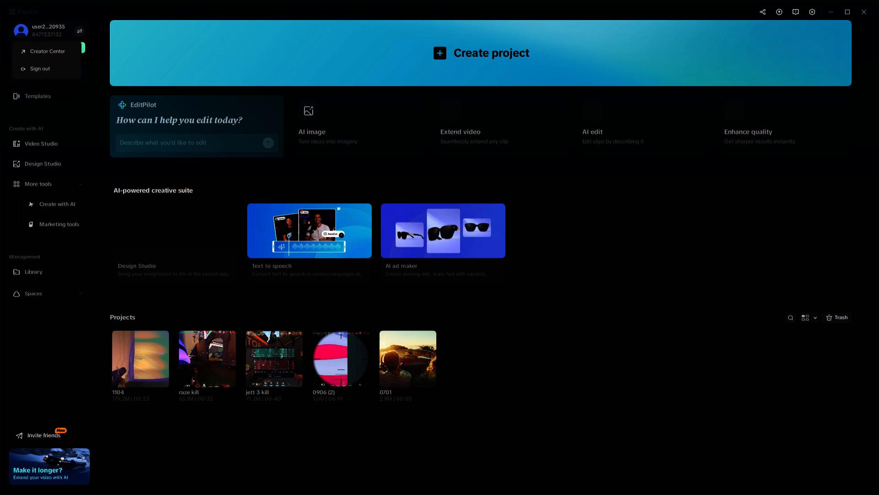
left_click(63, 27)
left_click(81, 34)
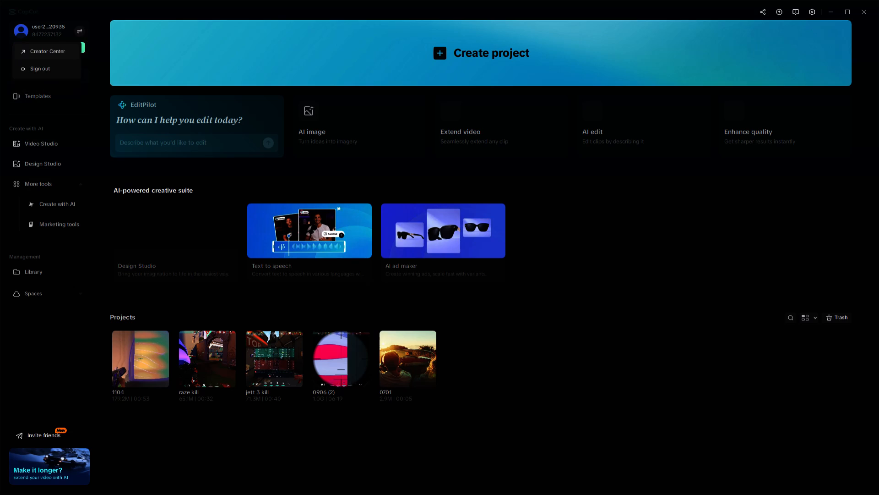
left_click(58, 53)
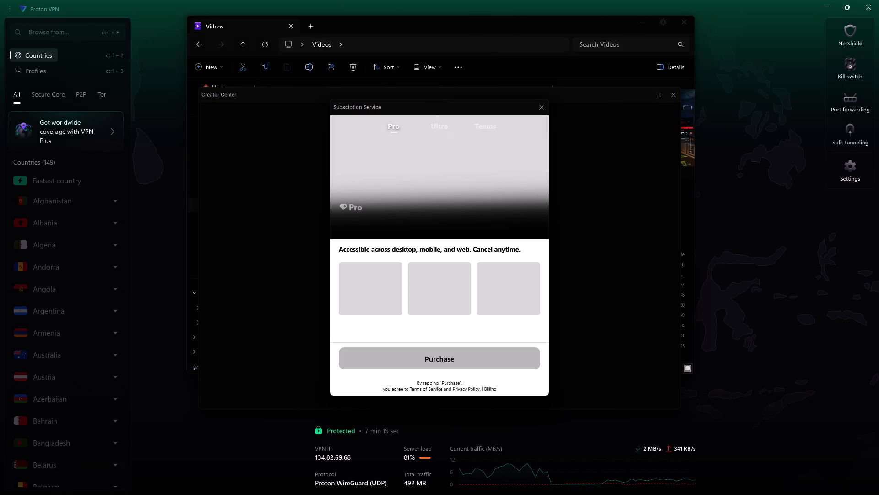
Look through the Pro, Ultra and Teams plans in the subscription window and close it.
scroll(466, 292, "down", 2)
scroll(495, 176, "up", 1)
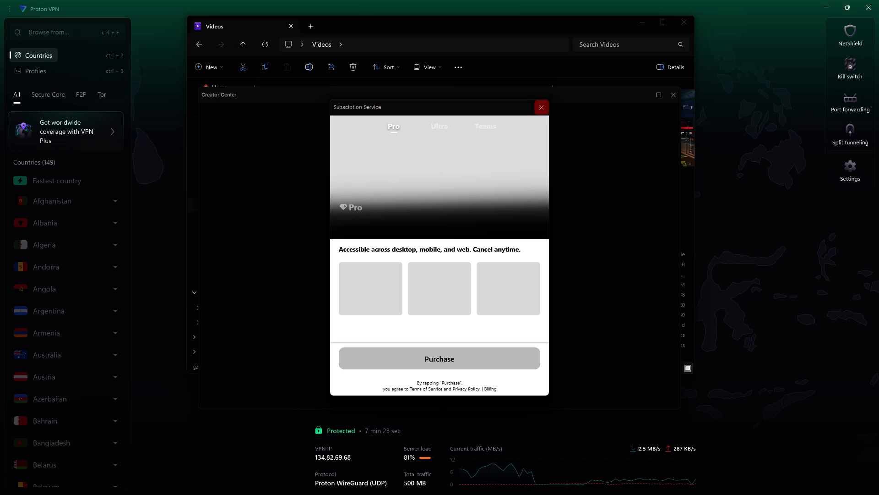
left_click(443, 130)
left_click(476, 123)
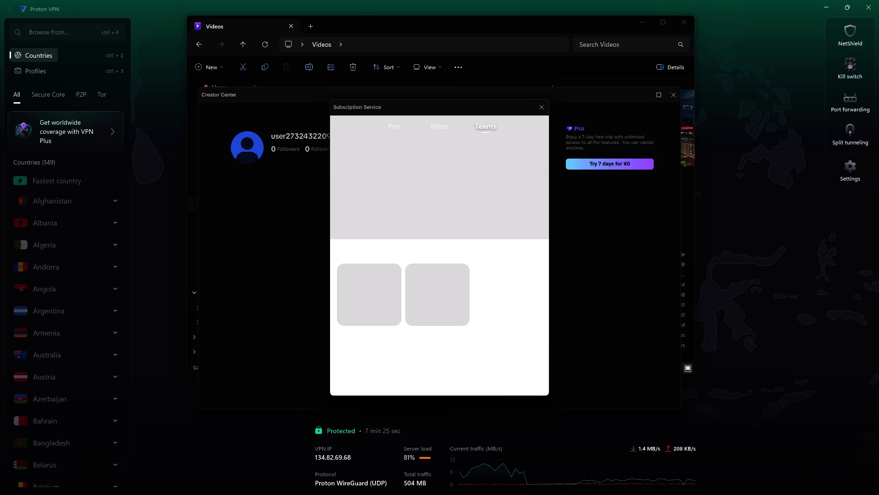
left_click(385, 128)
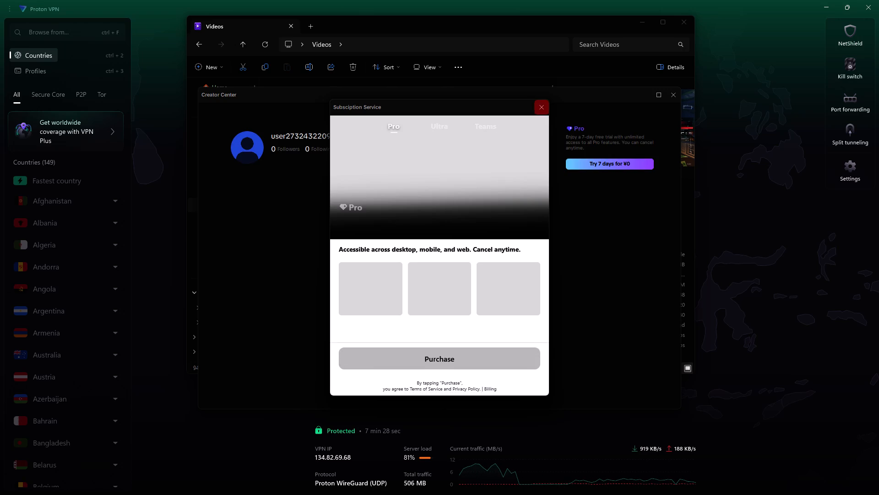
left_click(537, 108)
left_click(545, 108)
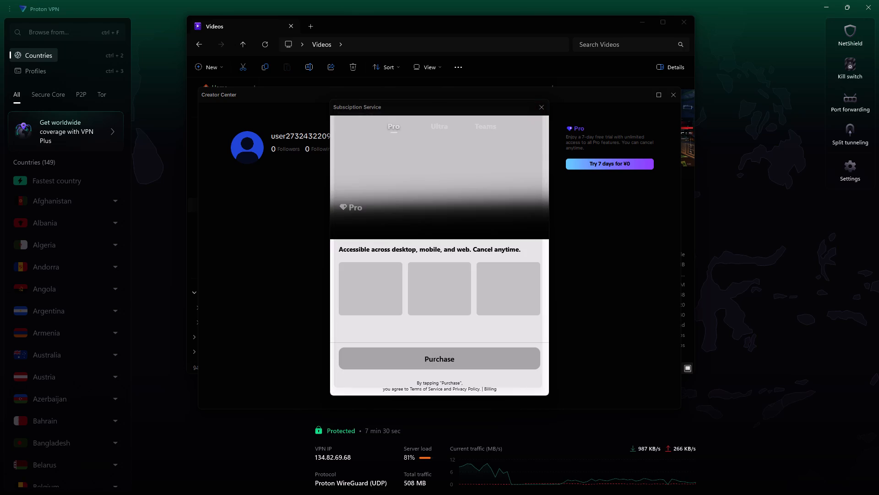
left_click(540, 104)
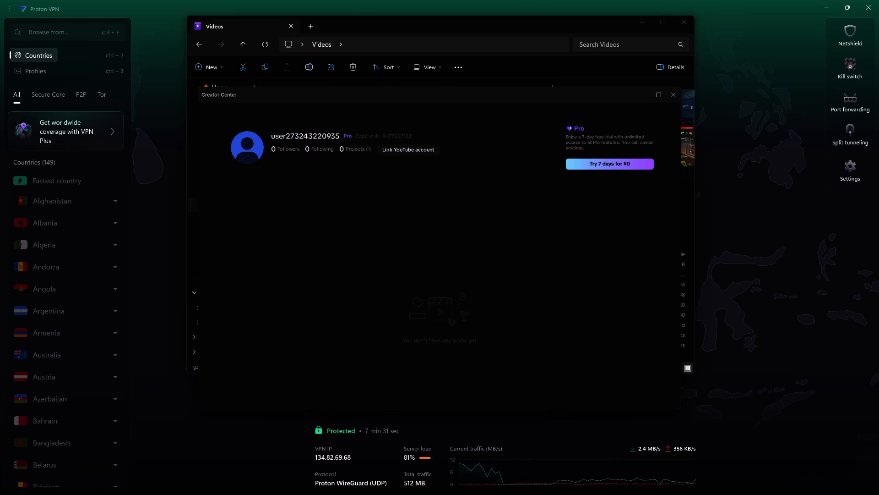
Open the 7-day Pro trial offer, look through its plans, and close it along with the Creator Center.
left_click(605, 168)
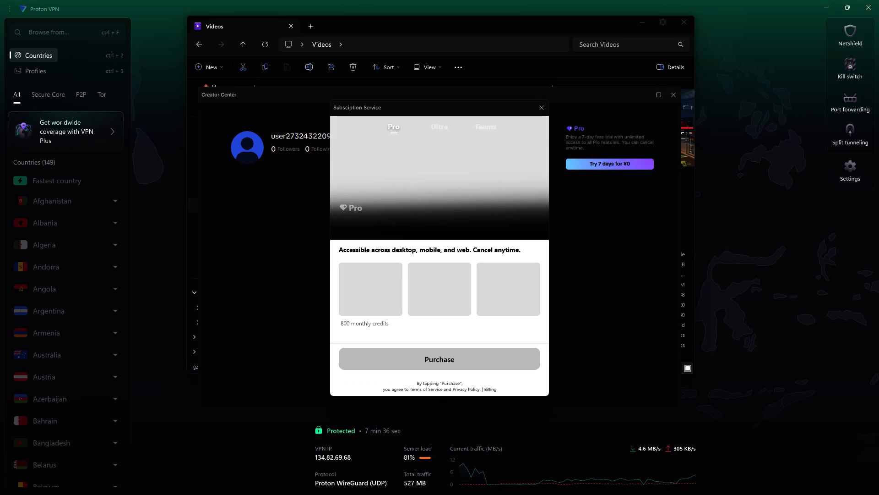
left_click(611, 162)
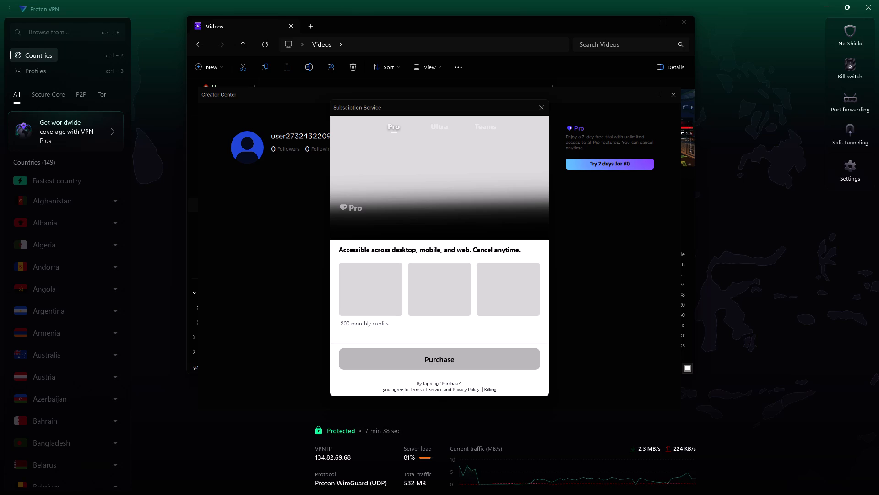
left_click(367, 297)
left_click(416, 365)
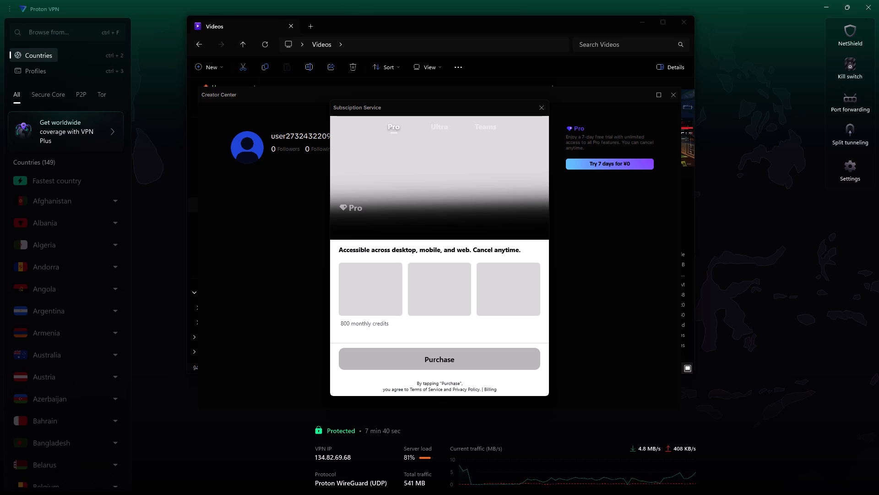
left_click(438, 132)
left_click(484, 123)
left_click(543, 113)
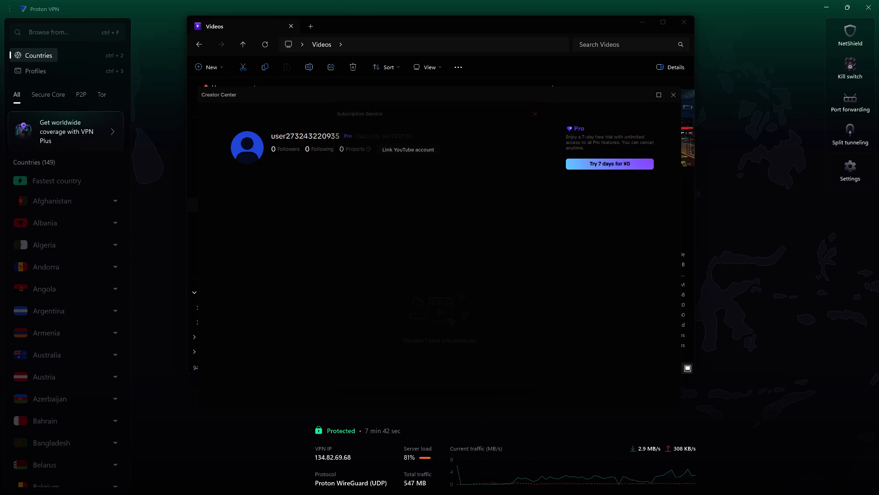
left_click(673, 99)
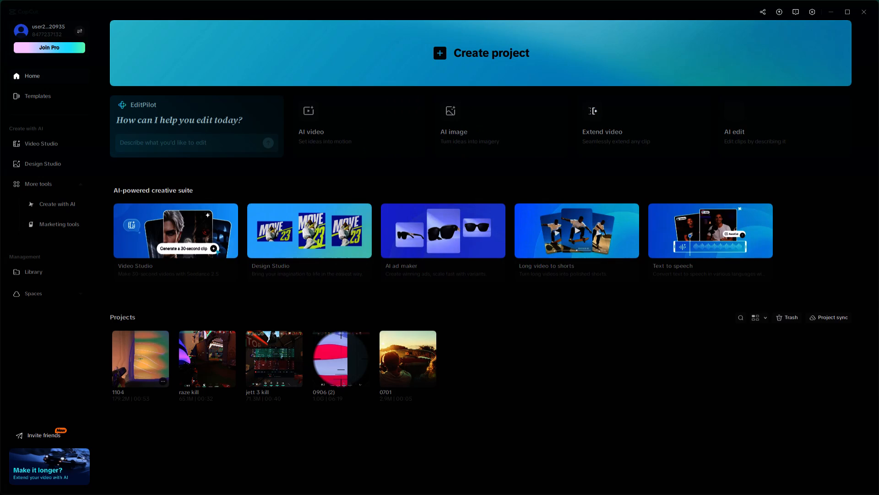
Reopen project 1104, try to export it, open the free Pro offer from the export prompt, and close the offer.
left_click(130, 366)
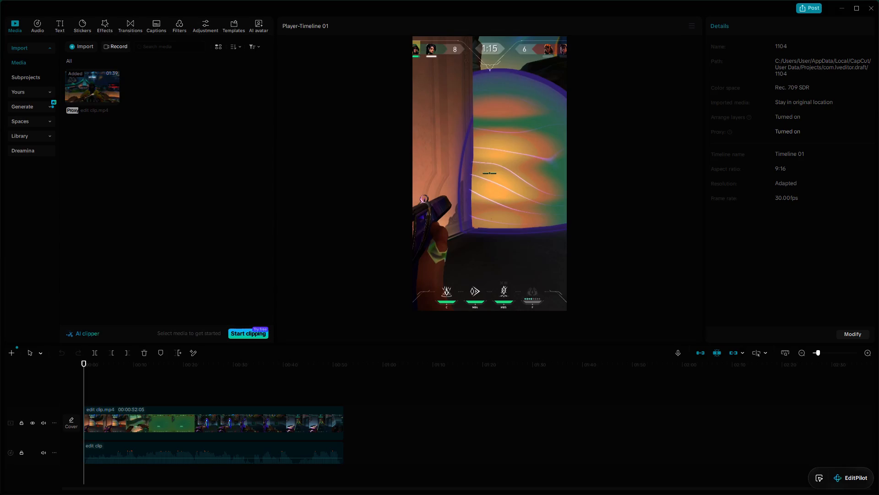
left_click(300, 439)
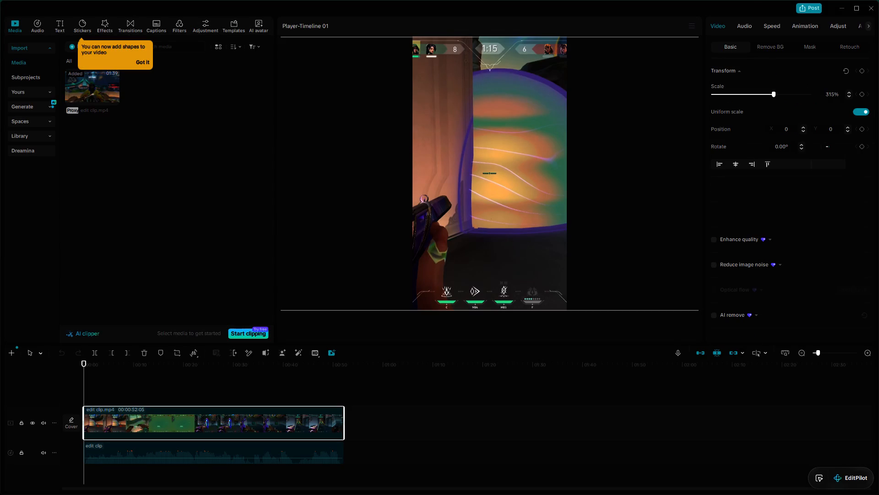
left_click(806, 8)
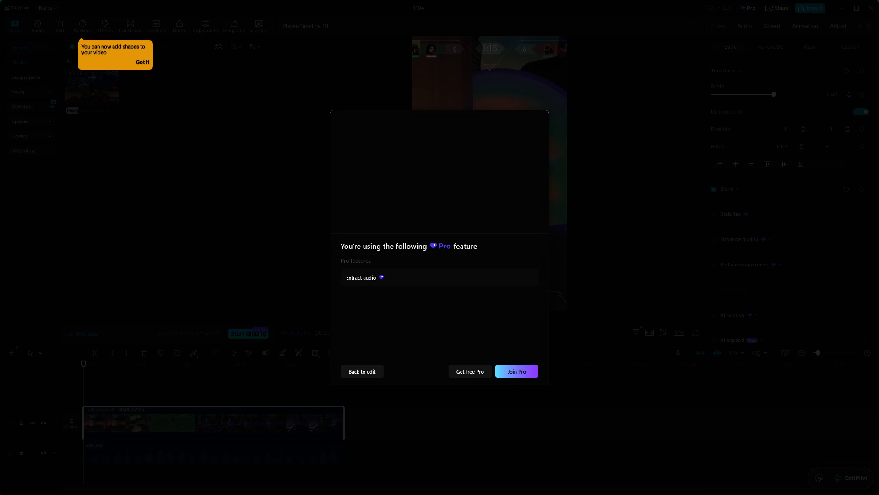
left_click(463, 377)
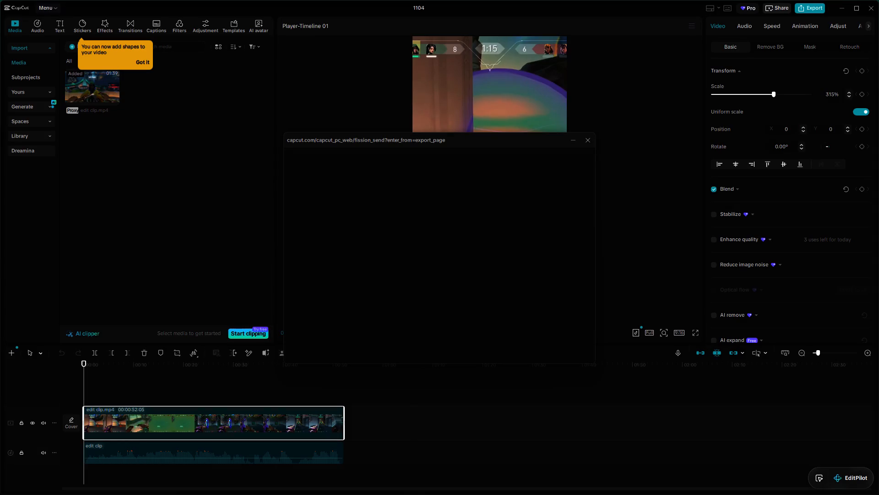
left_click(589, 141)
Delete the extracted edit clip audio from the timeline.
left_click(214, 454)
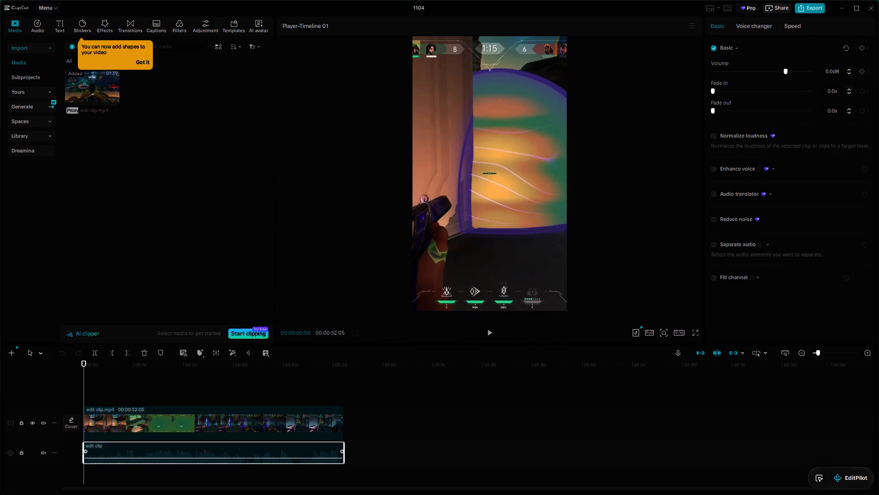
key("Delete")
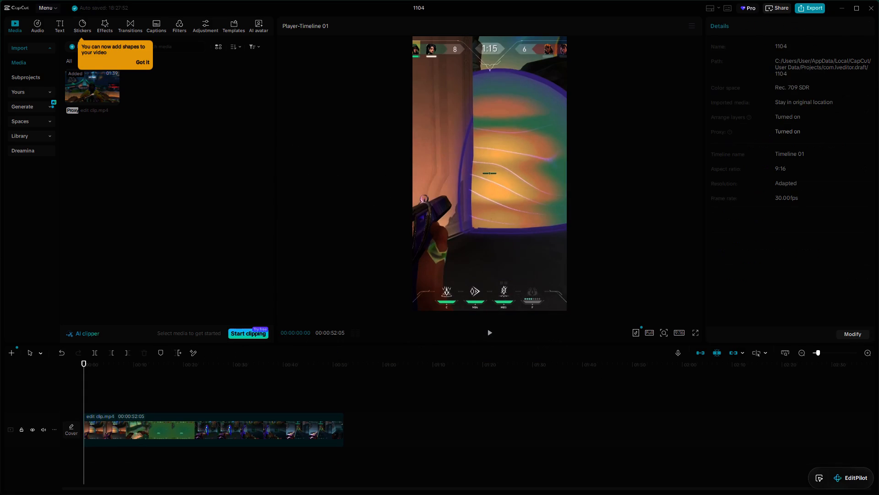
Copy the edit clip.mp4 video, paste the duplicate at the start of a track above it, and save the project.
left_click(233, 417)
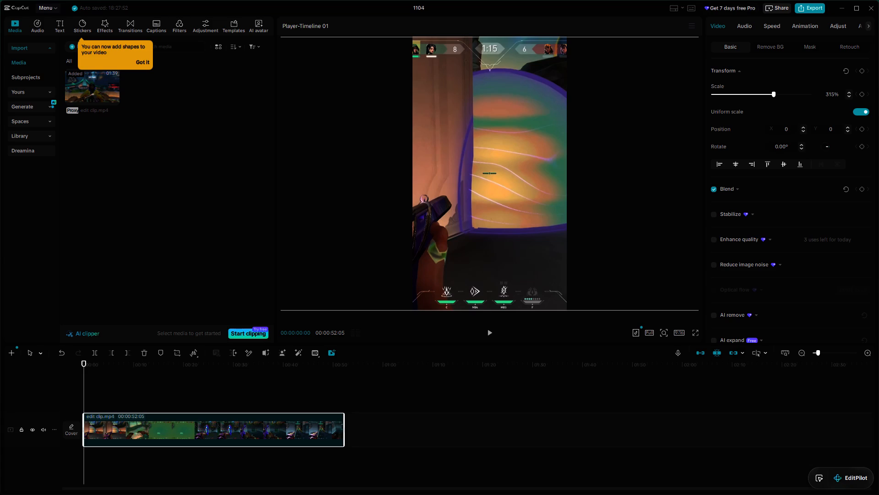
key("ctrl+c")
key("ctrl+v")
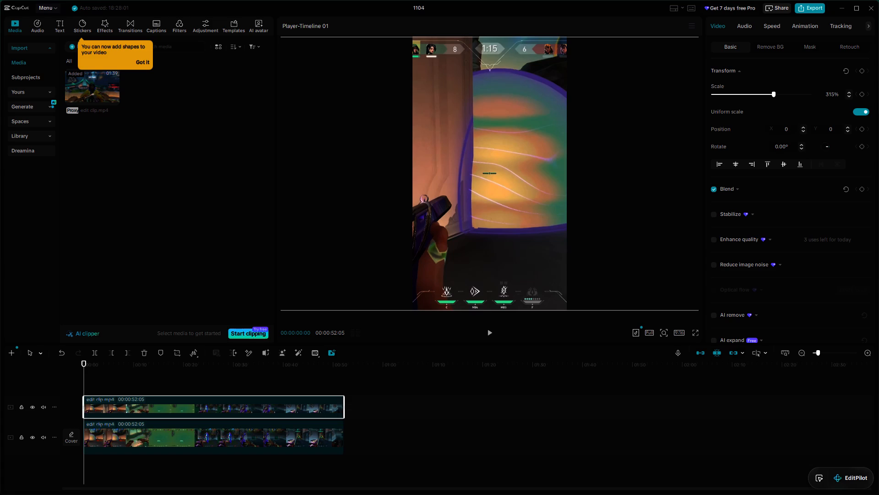
key("ctrl+s")
key("ctrl+s")
key("ctrl+s")
key("ctrl+s")
key("ctrl+s")
key("ctrl+s")
key("ctrl+s")
key("ctrl+s")
key("ctrl+s")
key("ctrl+s")
key("ctrl+s")
key("ctrl+s")
key("ctrl+s")
left_click_drag(689, 292, 665, 281, "ctrl")
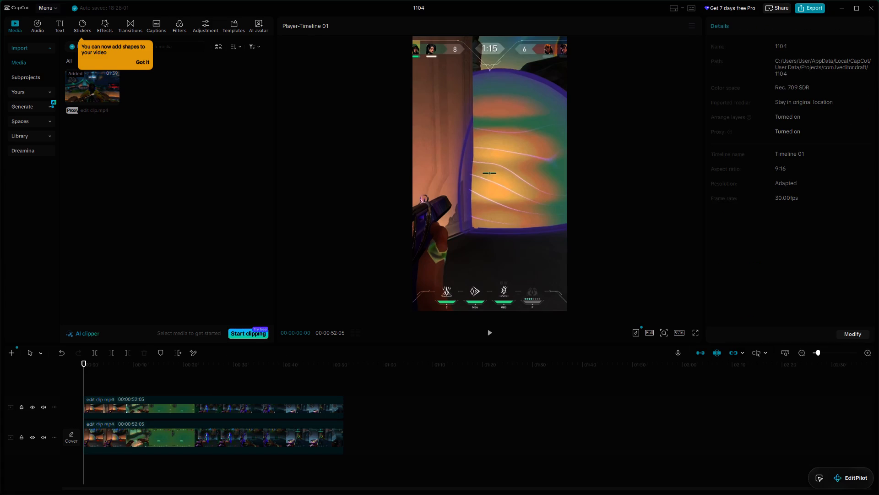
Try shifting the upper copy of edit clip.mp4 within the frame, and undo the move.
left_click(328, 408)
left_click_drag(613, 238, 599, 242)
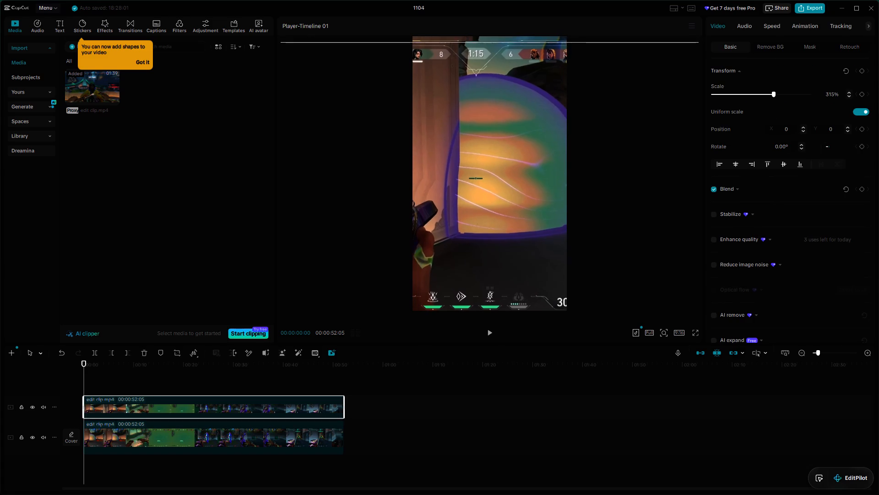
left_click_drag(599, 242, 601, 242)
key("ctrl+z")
Scale the upper copy of edit clip.mp4 down to 192% and dismiss the tip about adding shapes.
left_click_drag(772, 91, 761, 92)
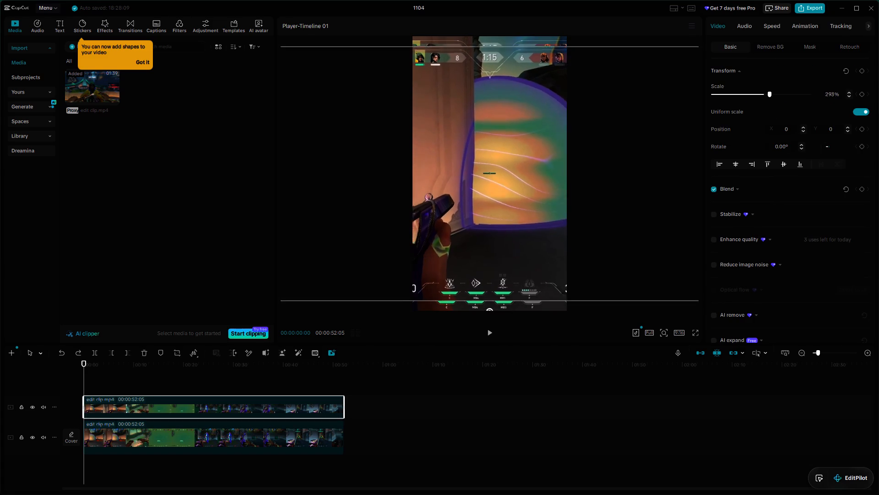
left_click_drag(761, 92, 754, 99)
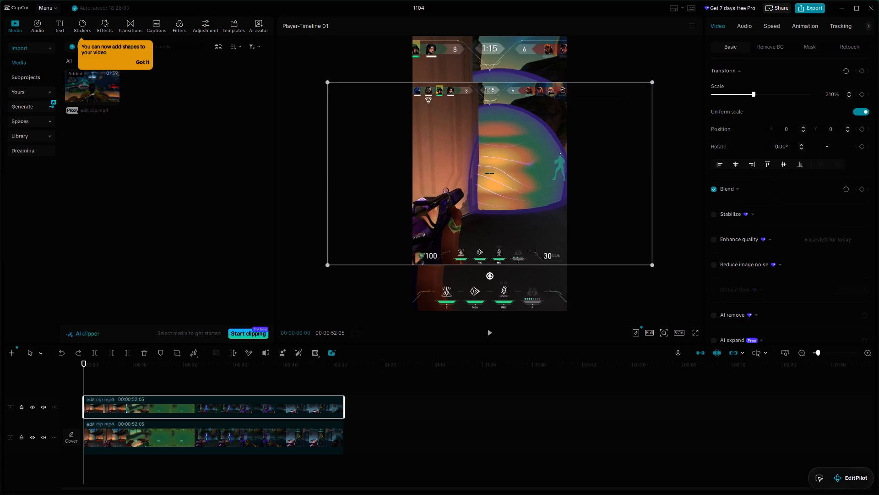
left_click_drag(754, 99, 751, 99)
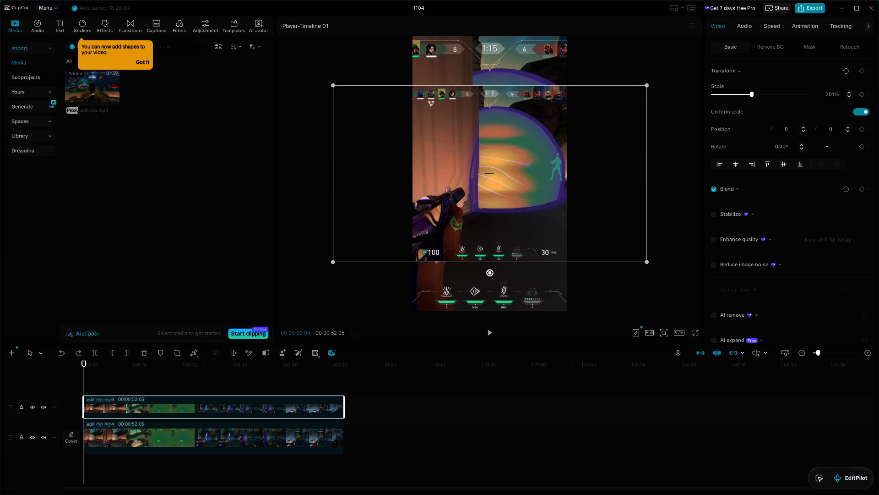
left_click_drag(751, 99, 750, 99)
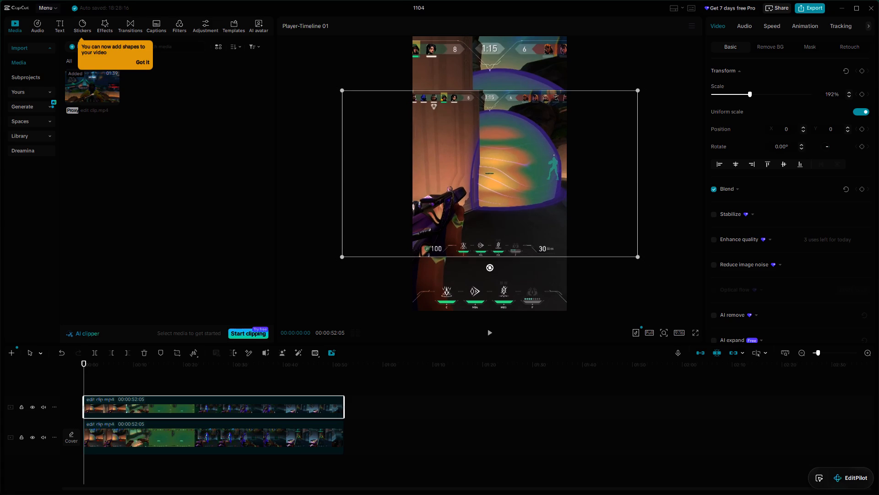
left_click(140, 63)
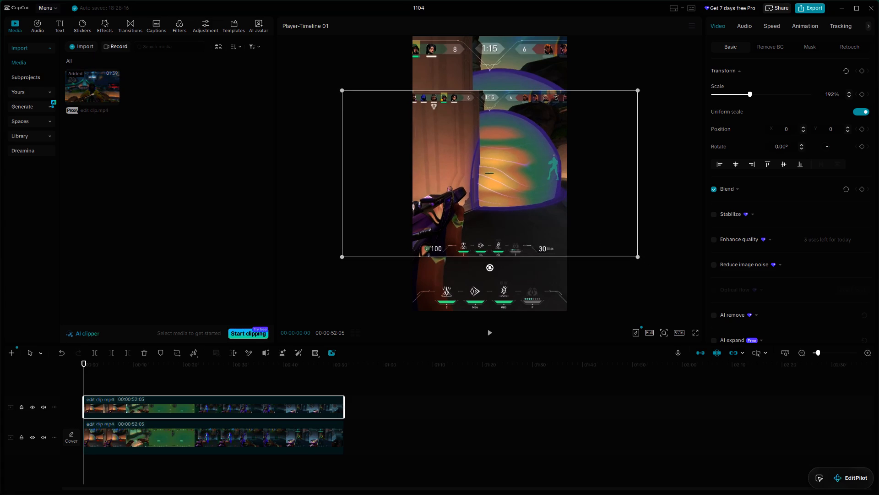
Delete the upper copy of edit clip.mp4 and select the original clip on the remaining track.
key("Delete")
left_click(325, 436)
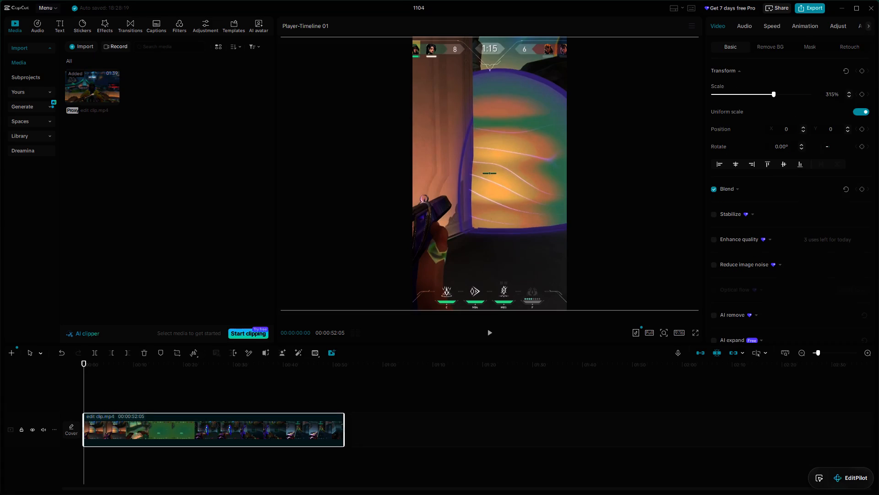
Scrub through the original edit clip.mp4 and play short stretches to check its picture and sound.
left_click_drag(84, 390, 120, 389)
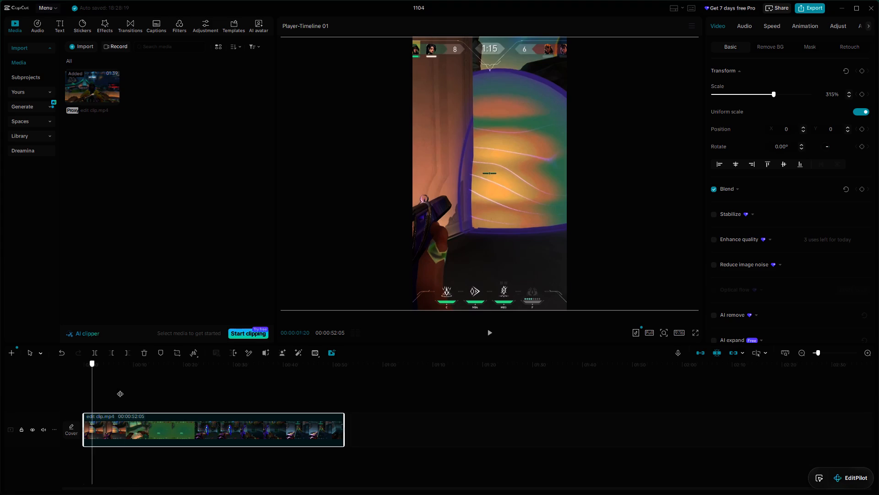
left_click_drag(120, 389, 180, 388)
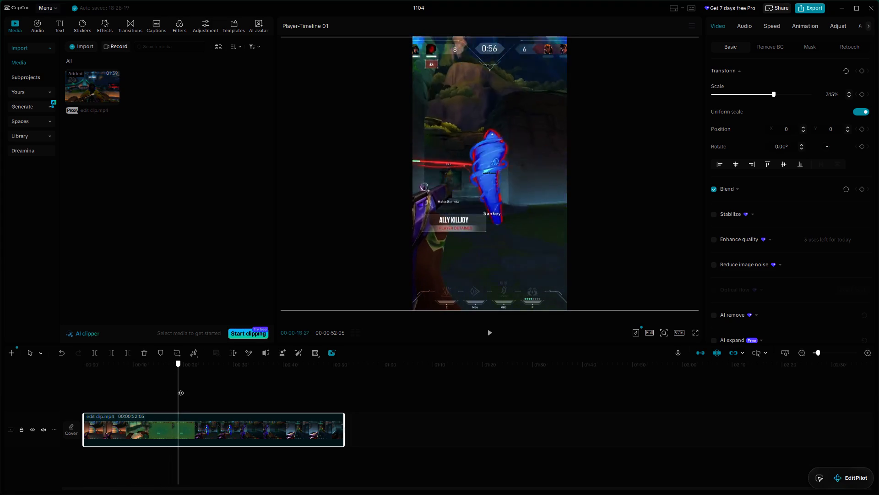
left_click_drag(180, 388, 191, 388)
left_click(490, 327)
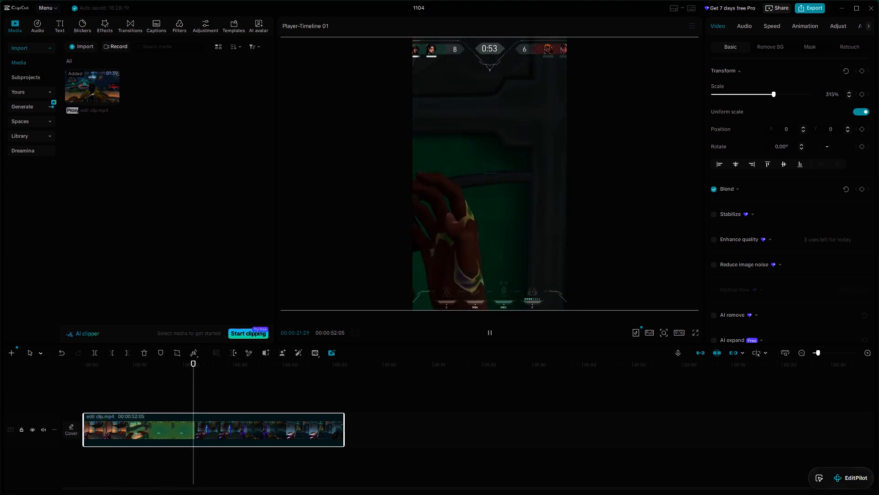
left_click(489, 329)
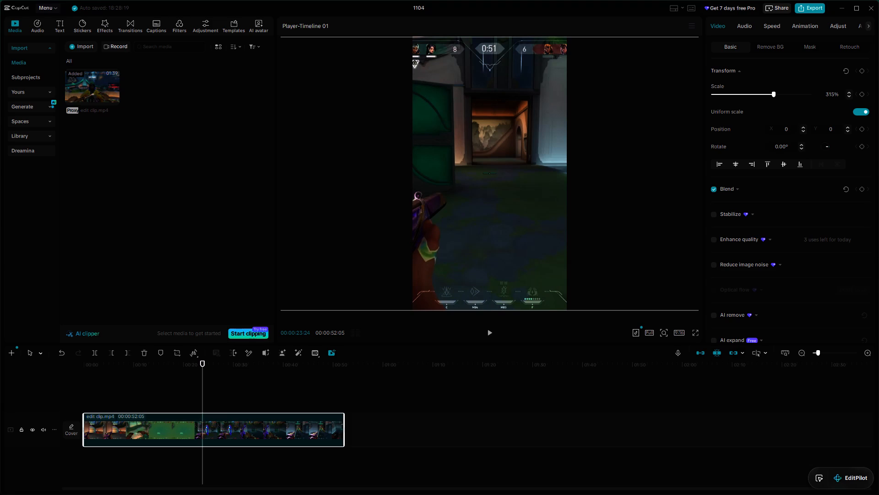
left_click(223, 429)
left_click(488, 333)
left_click(488, 333)
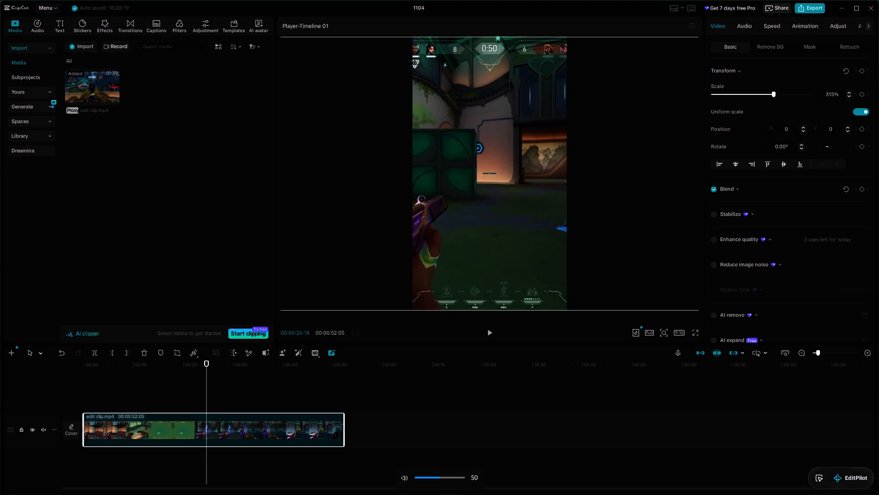
left_click_drag(206, 396, 110, 398)
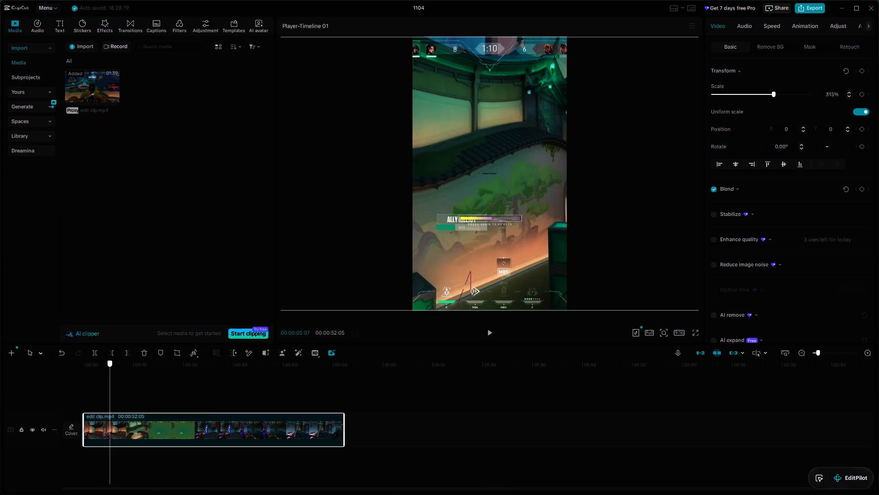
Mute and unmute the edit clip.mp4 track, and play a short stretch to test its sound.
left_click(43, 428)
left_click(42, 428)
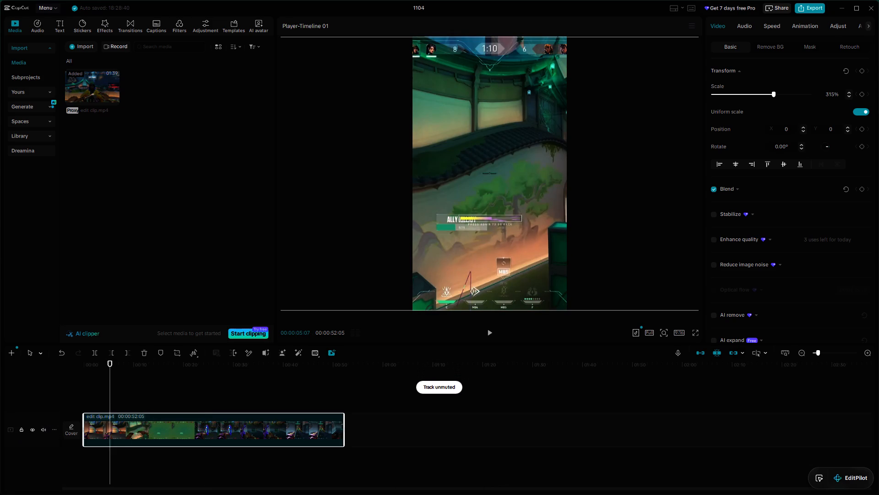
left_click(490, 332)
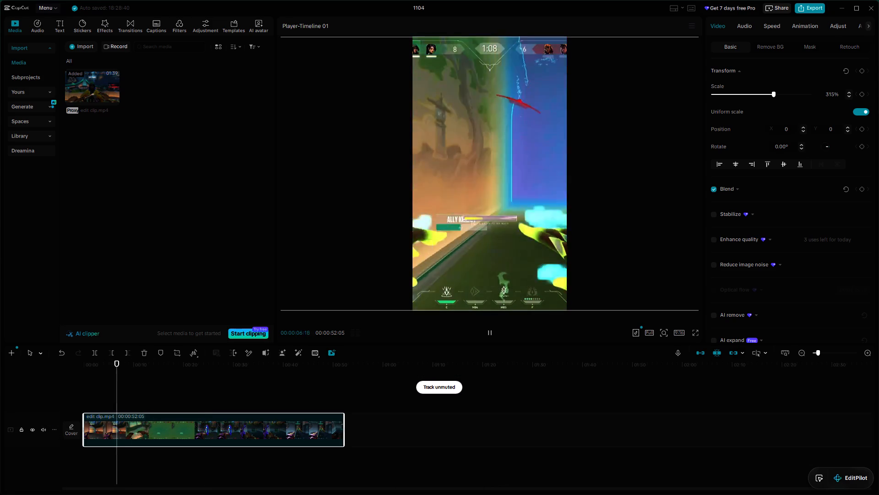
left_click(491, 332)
Undo the recent edits back to the point where the extracted edit clip audio is on its own track.
scroll(409, 408, "down", 4)
key("ctrl+z")
key("ctrl+z")
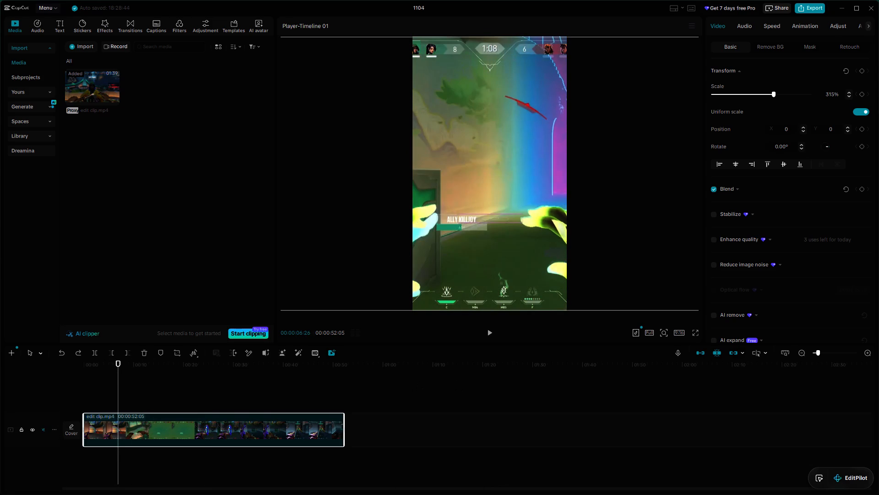
key("ctrl+z")
key("ctrl+z")
key("ctrl+z")
key("ctrl+z")
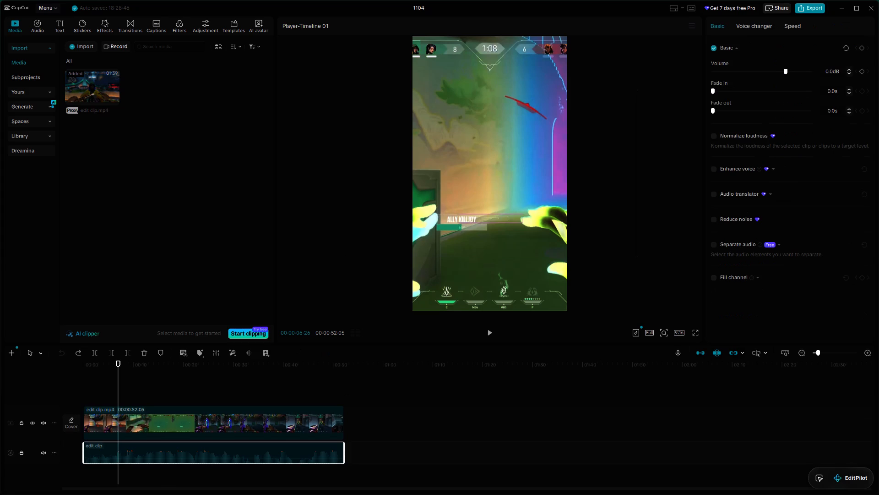
key("ctrl+z")
key("ctrl+z")
key("ctrl+z")
key("ctrl+z")
key("ctrl+z")
key("ctrl+z")
key("ctrl+z")
key("ctrl+z")
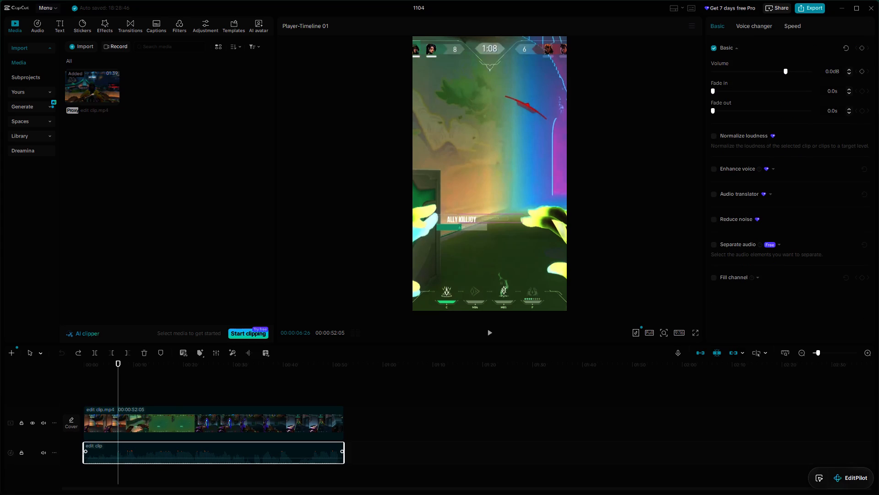
Recover the audio of edit clip.mp4 into its video clip.
right_click(229, 449)
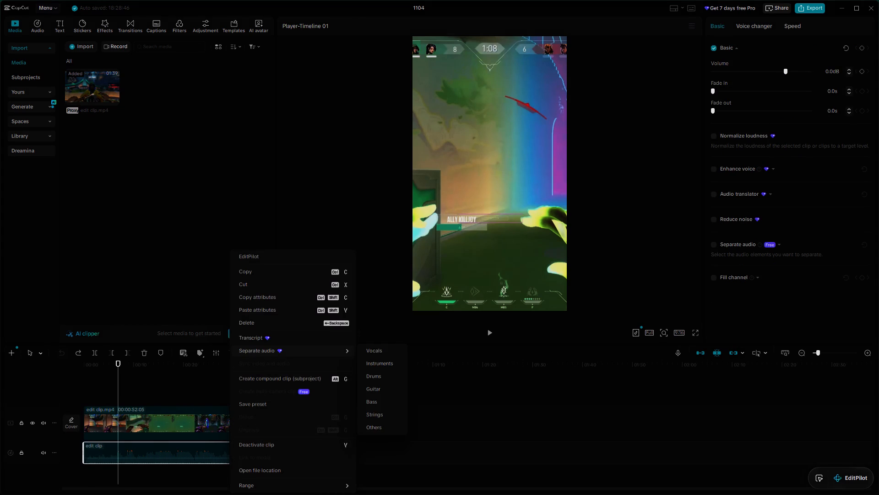
right_click(186, 422)
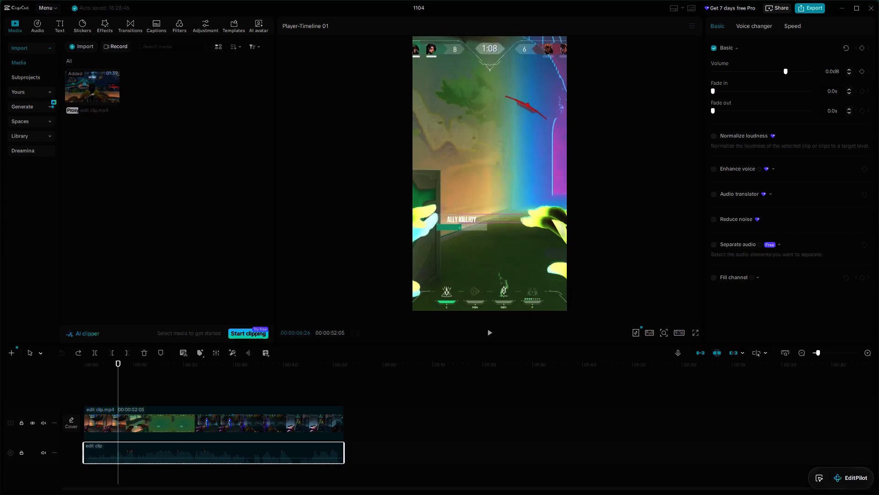
right_click(186, 422)
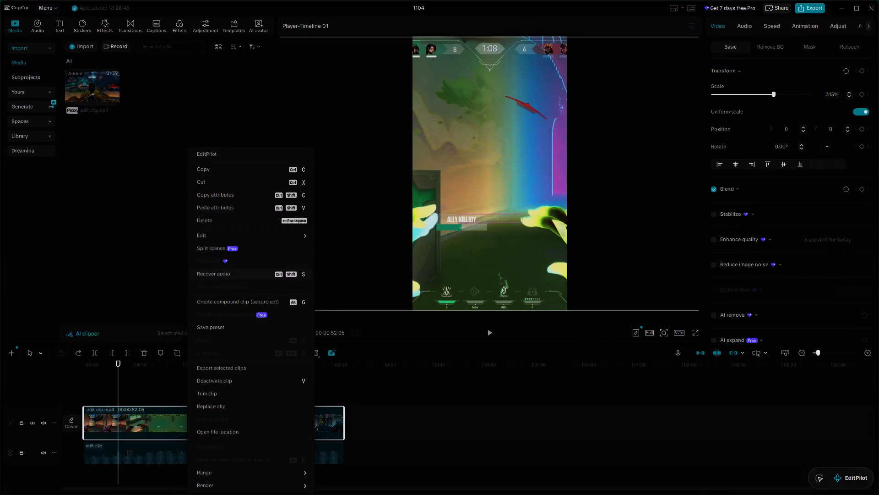
left_click(239, 272)
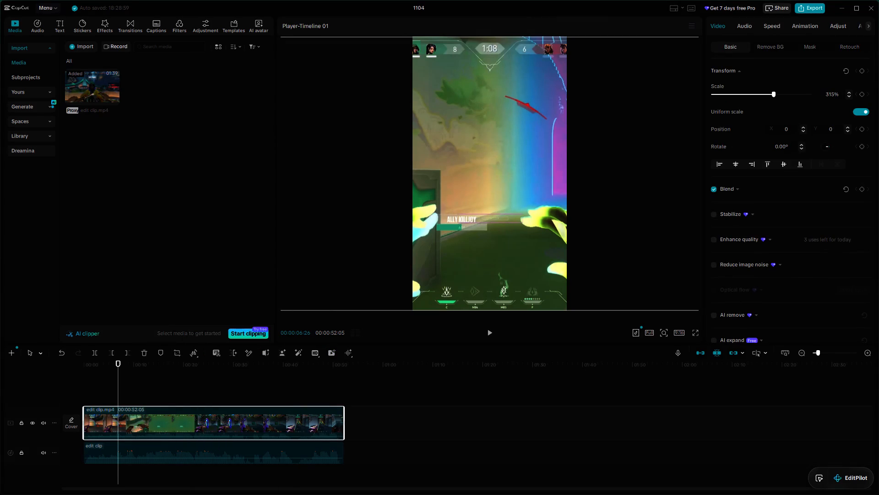
Delete the separate edit clip audio from the track below the video.
left_click(212, 451)
key("Delete")
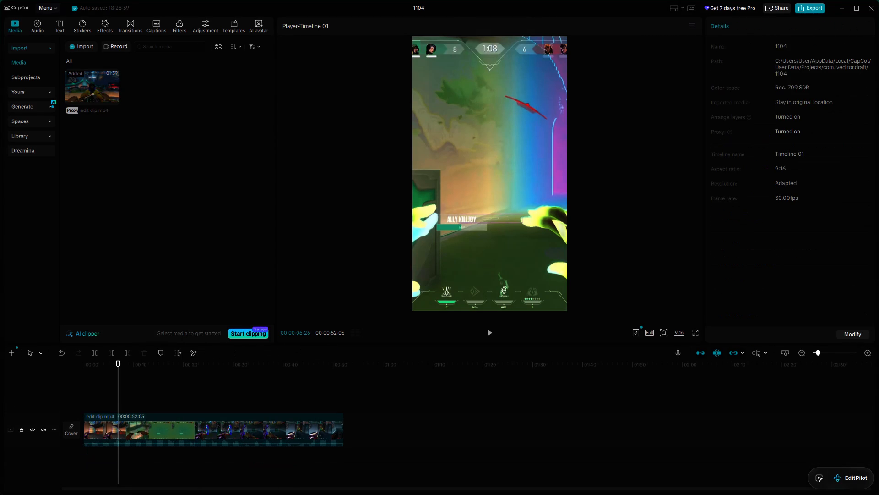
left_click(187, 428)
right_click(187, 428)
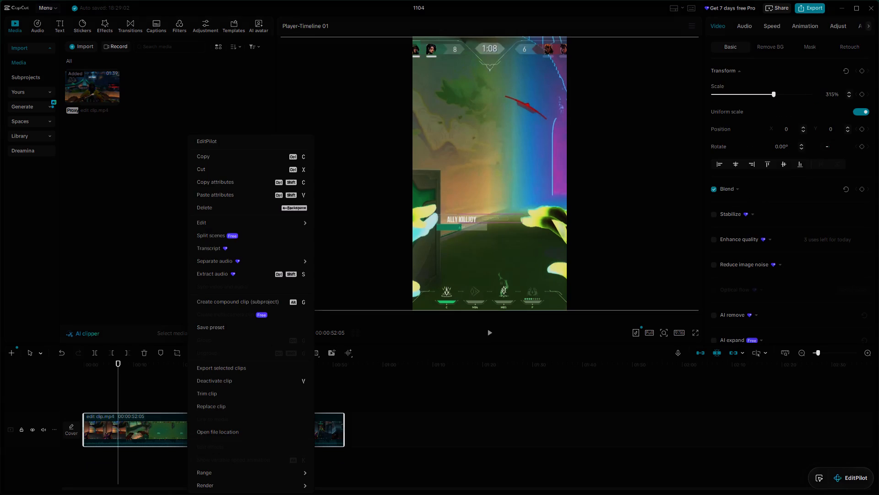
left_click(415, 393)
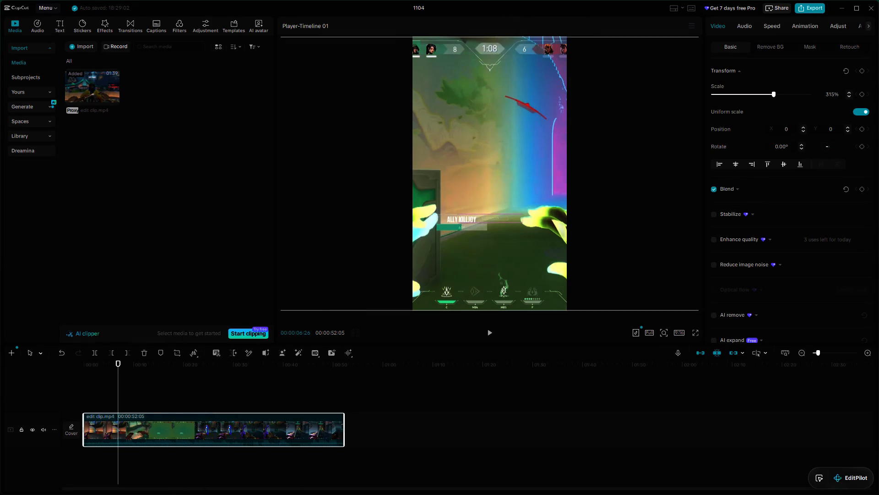
Play and scrub through edit clip.mp4 to check its recovered audio and review the gameplay footage.
left_click(494, 329)
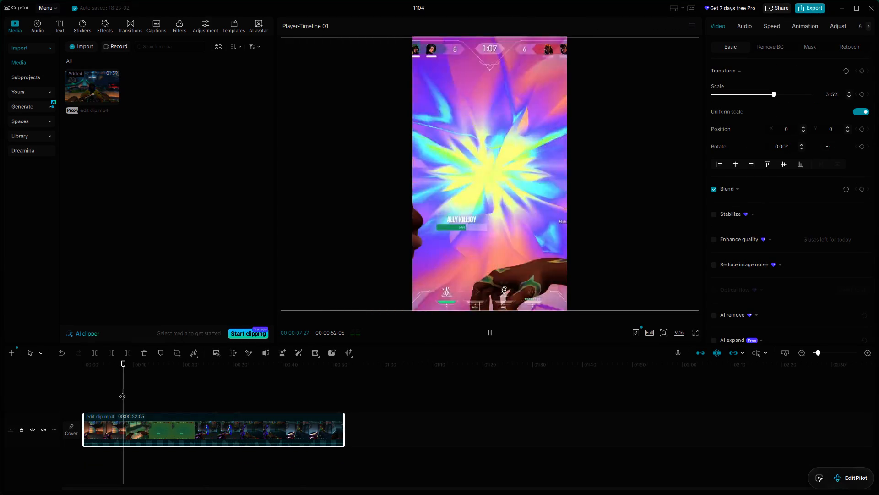
left_click_drag(122, 391, 175, 396)
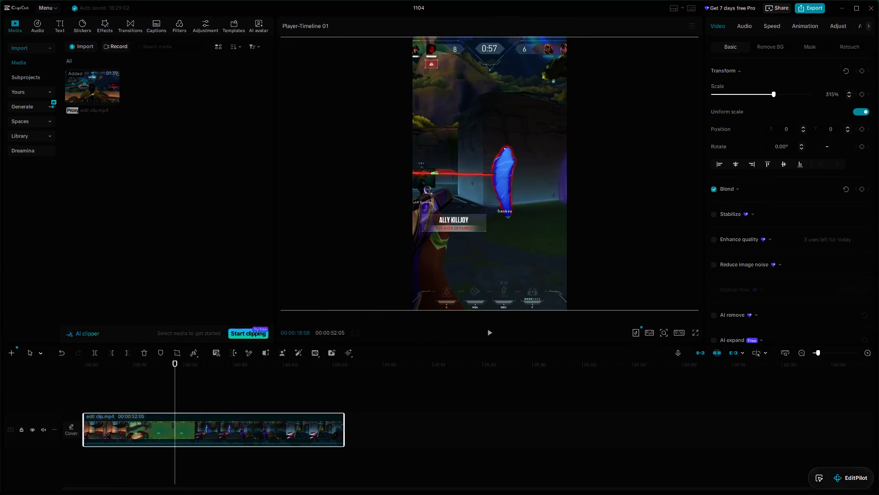
left_click(490, 333)
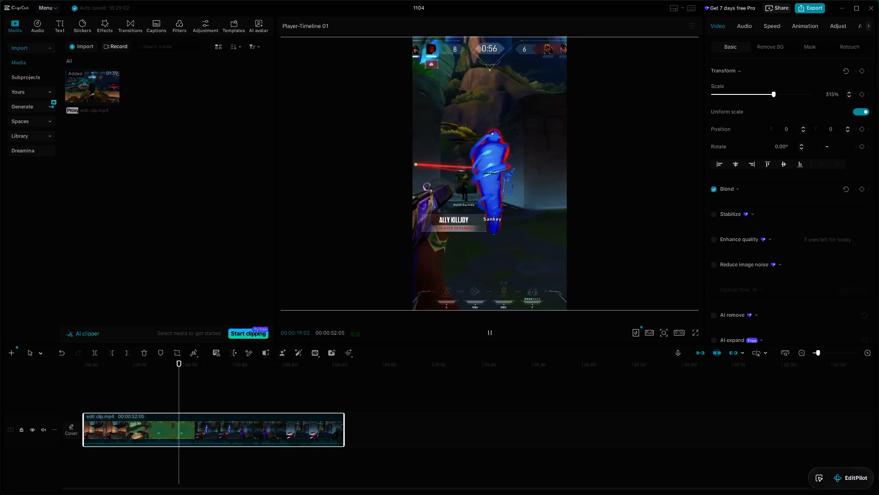
left_click(490, 333)
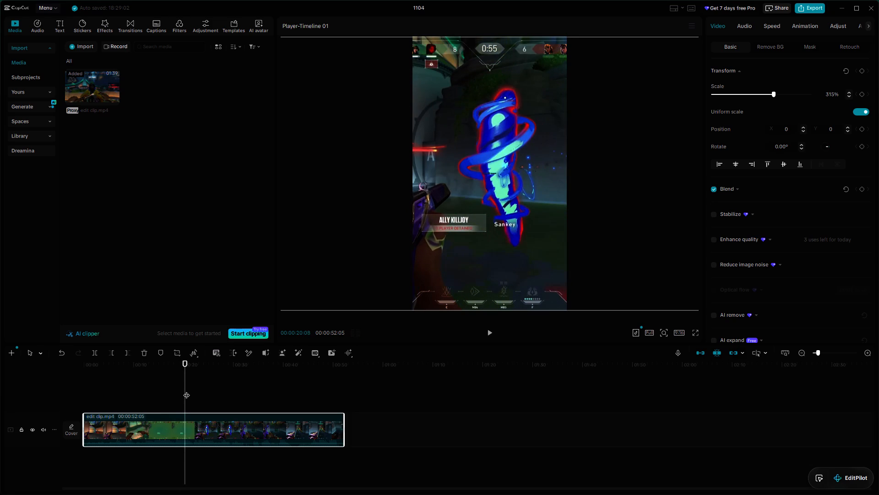
left_click_drag(183, 392, 204, 386)
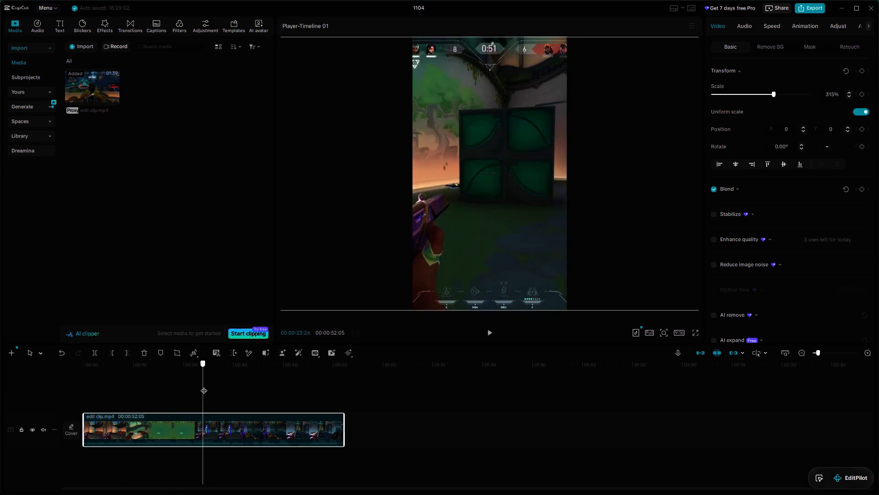
left_click_drag(204, 386, 220, 388)
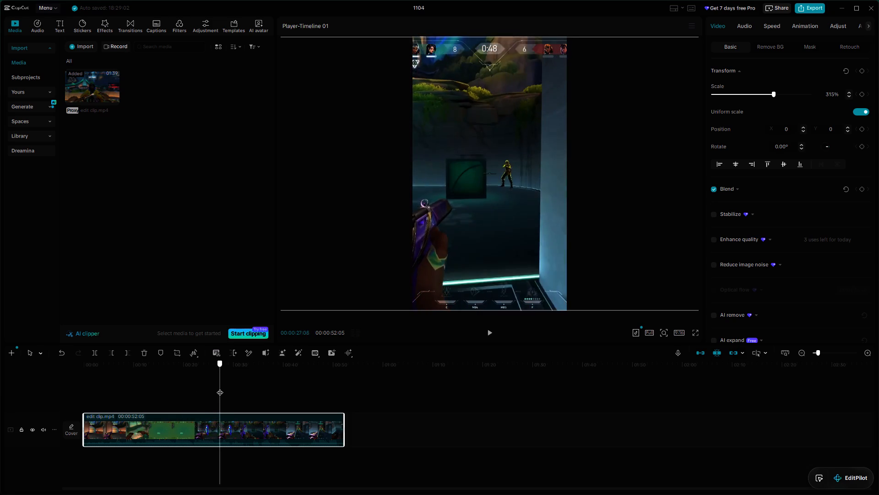
left_click_drag(220, 388, 237, 383)
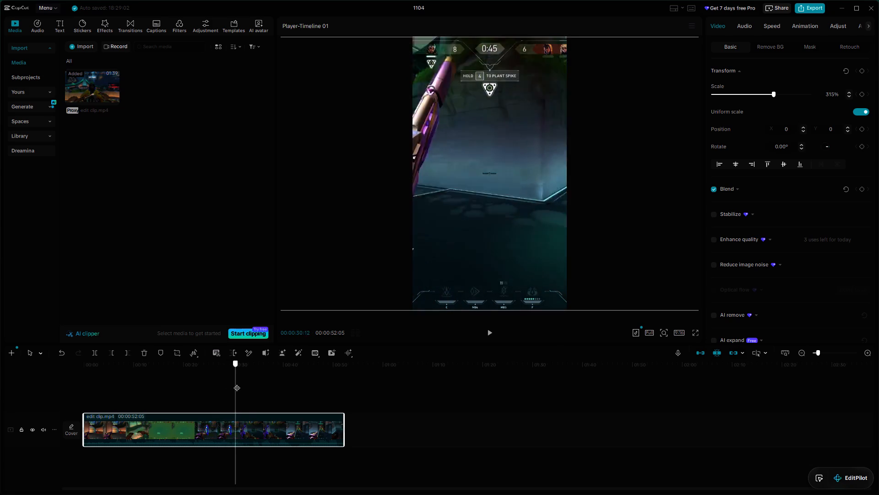
left_click_drag(237, 383, 263, 379)
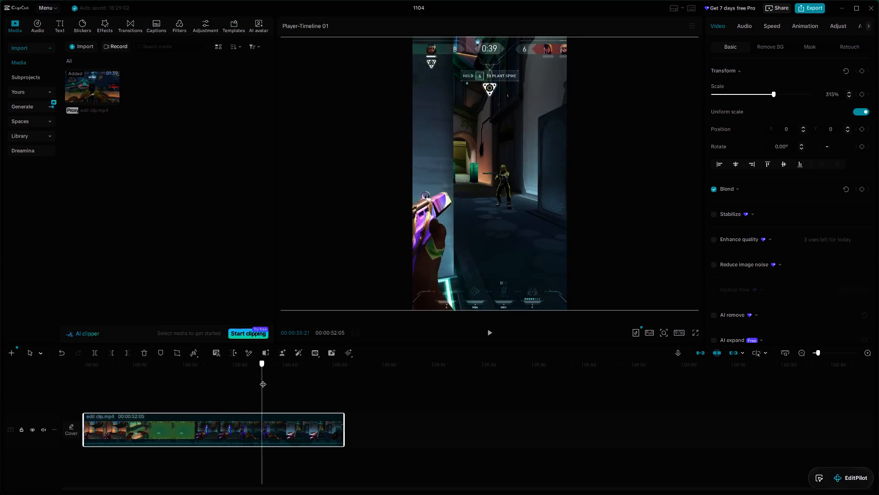
left_click_drag(263, 379, 270, 379)
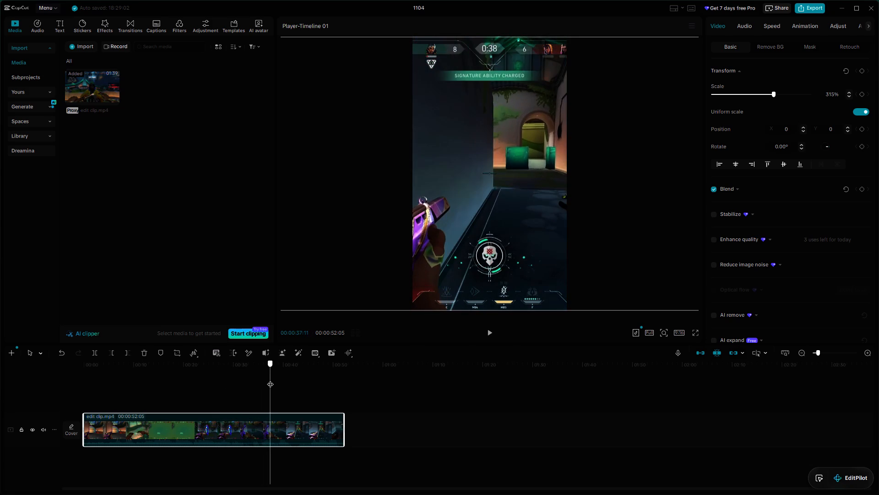
left_click_drag(270, 379, 285, 378)
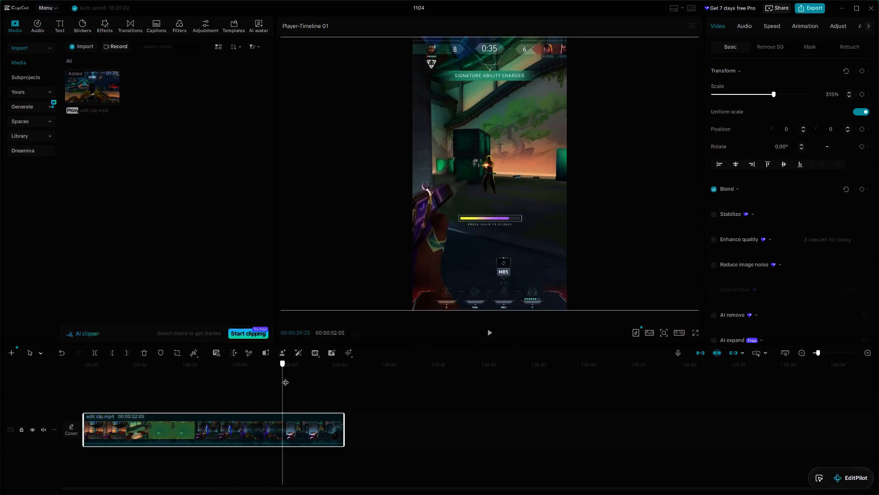
left_click_drag(285, 378, 268, 374)
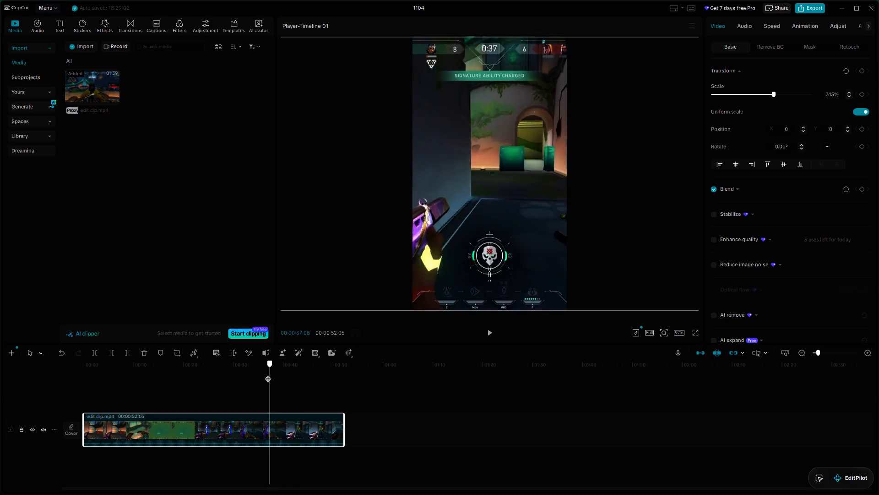
left_click_drag(268, 374, 220, 370)
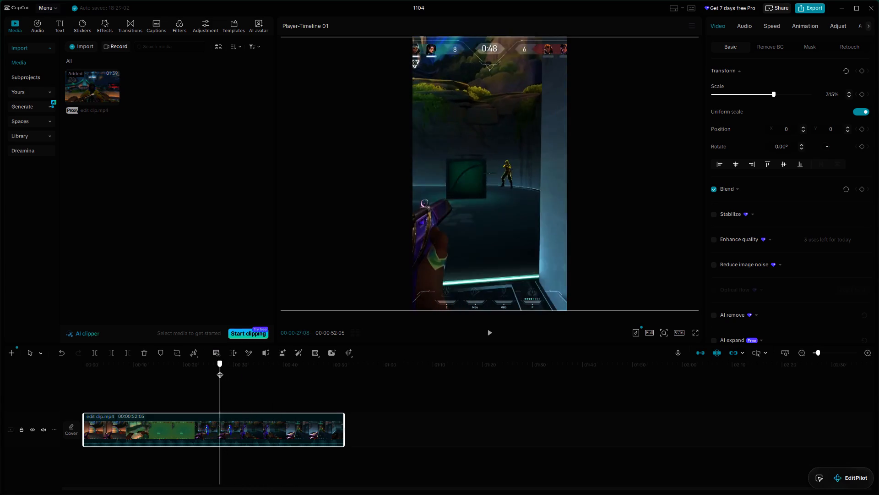
left_click_drag(220, 370, 192, 368)
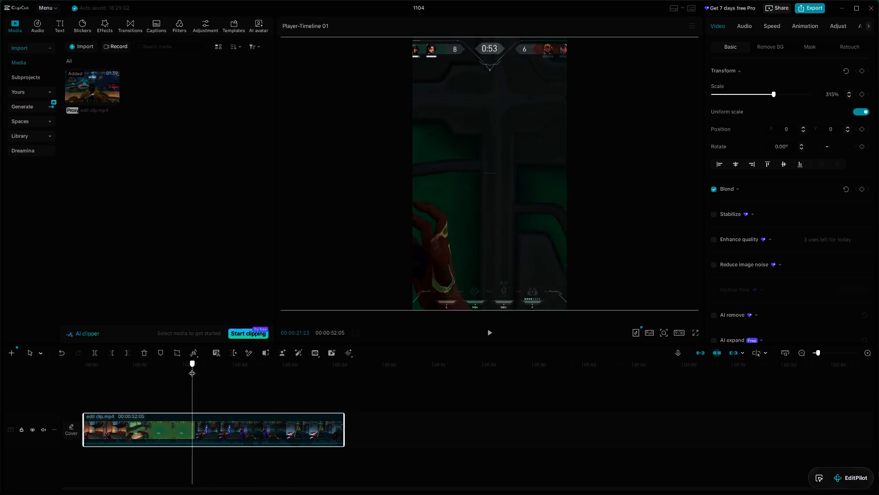
left_click_drag(192, 368, 179, 370)
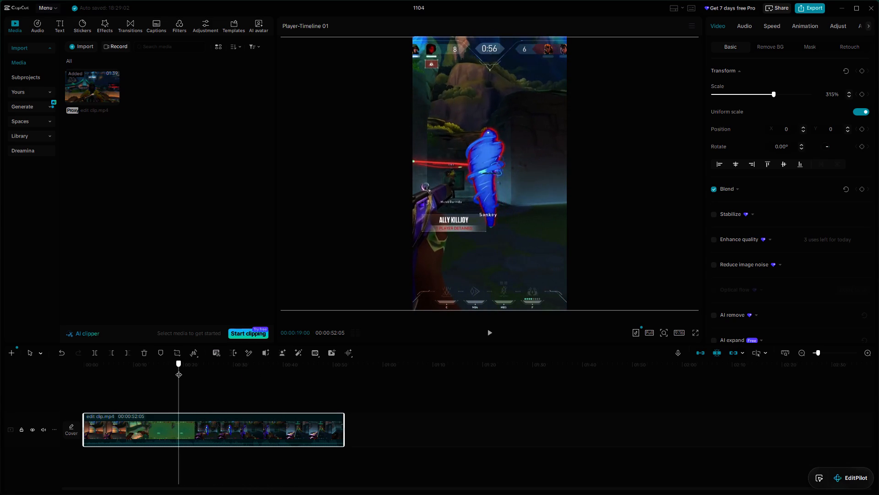
Set the colour temperature of edit clip.mp4 to -11 in its basic adjustments.
left_click_drag(179, 370, 179, 370)
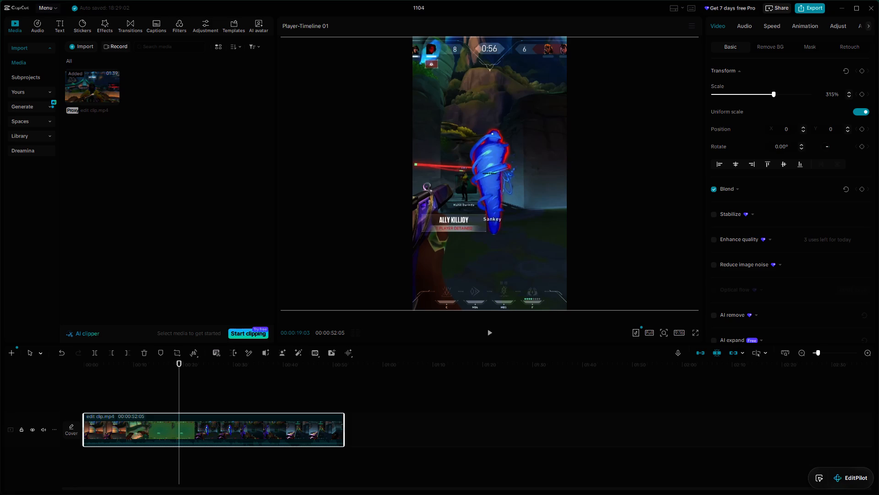
left_click(833, 25)
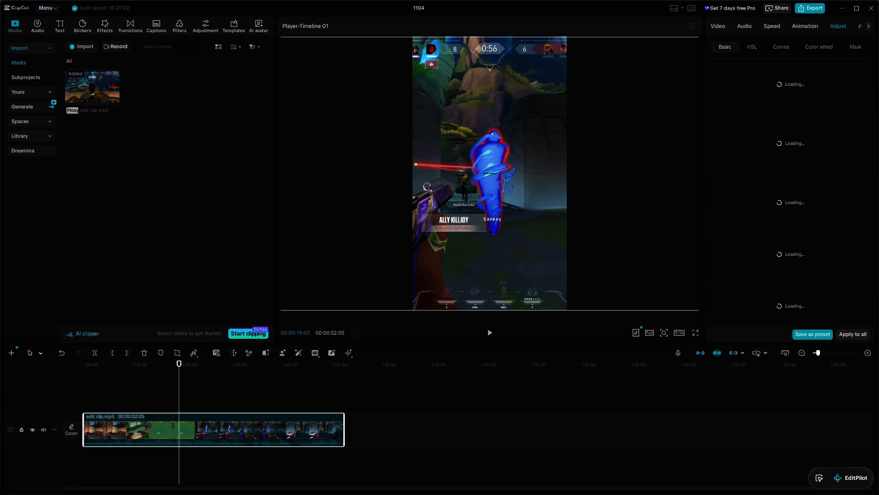
scroll(786, 183, "up", 3)
scroll(773, 232, "down", 1)
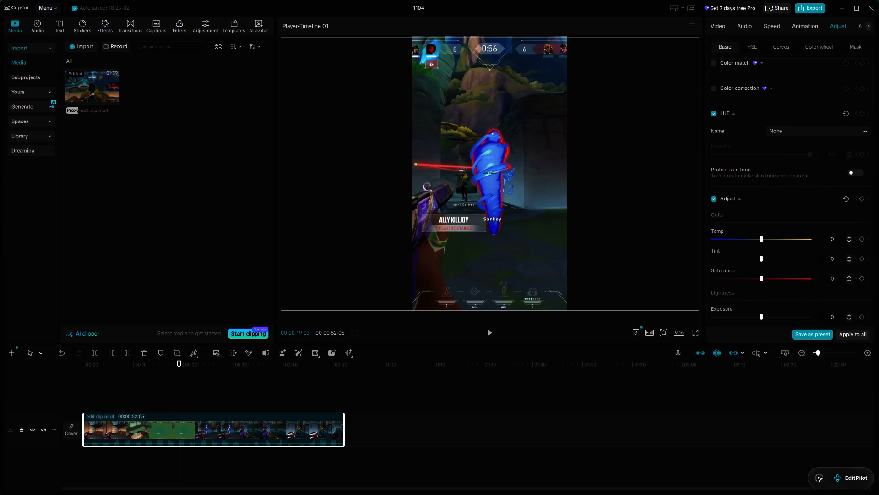
left_click_drag(836, 243, 822, 241)
type("-11")
key("Return")
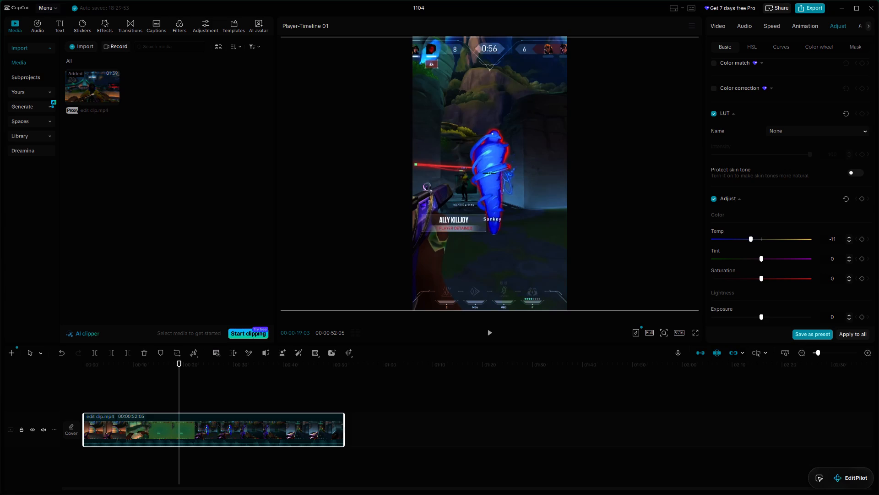
Try a saturation of 20 on edit clip.mp4, and settle on 10.
left_click_drag(837, 279, 815, 280)
type("20")
key("Return")
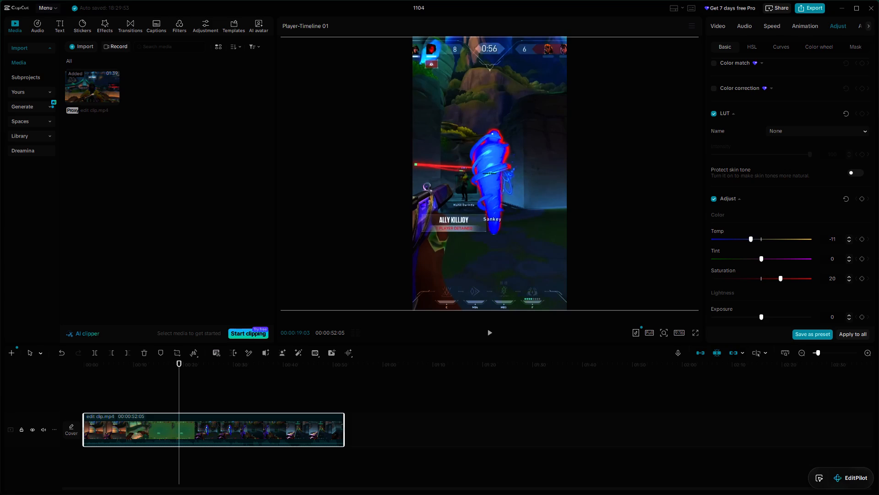
left_click_drag(837, 280, 829, 280)
left_click_drag(829, 280, 813, 278)
type("10")
key("Return")
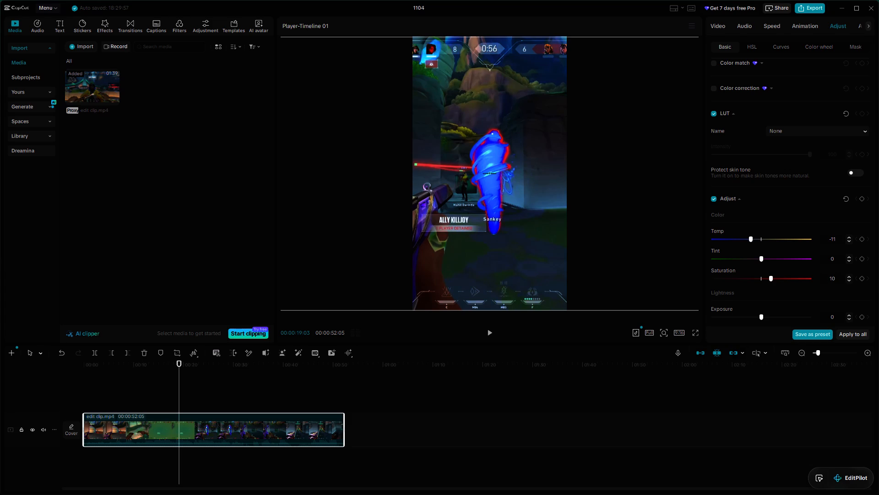
Set the contrast of edit clip.mp4 to 7 and its highlight to 17.
scroll(805, 287, "down", 2)
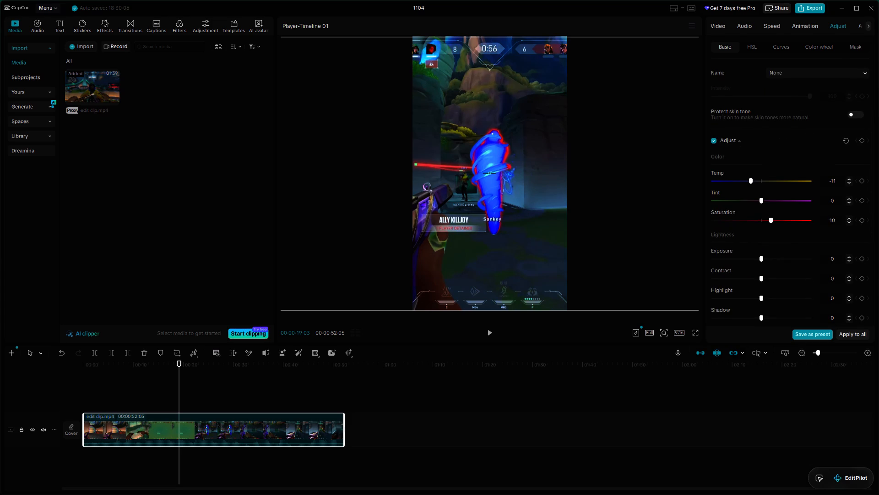
left_click_drag(836, 282, 803, 283)
key("7")
key("Return")
left_click(767, 278)
left_click_drag(837, 299, 820, 302)
type("17")
key("Return")
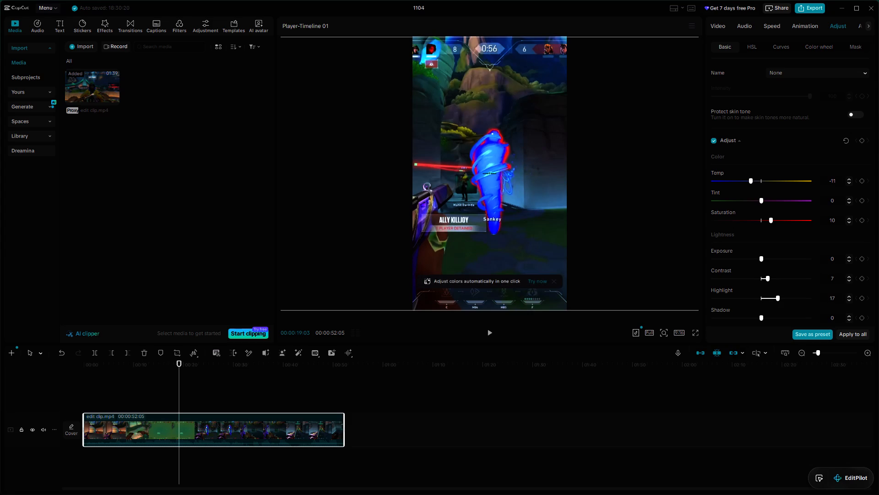
Play edit clip.mp4 from about 18 seconds to check the colour and lightness adjustments.
left_click_drag(181, 381, 176, 384)
scroll(799, 239, "down", 2)
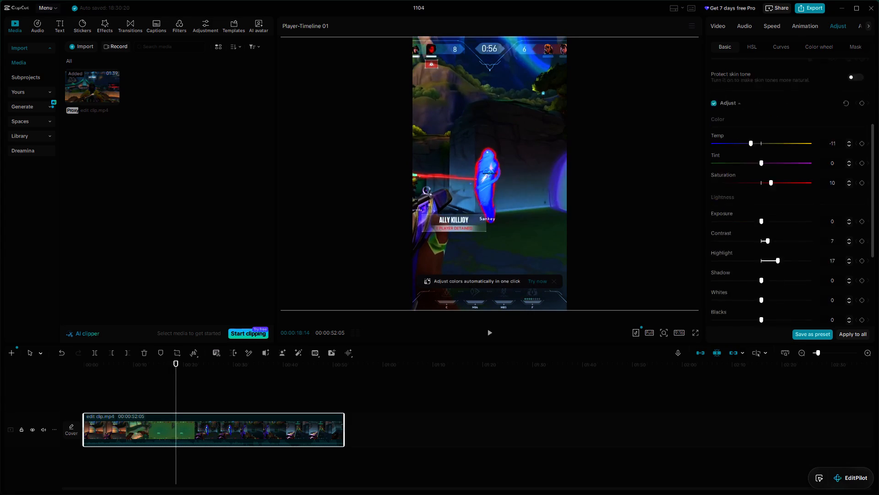
scroll(799, 239, "down", 2)
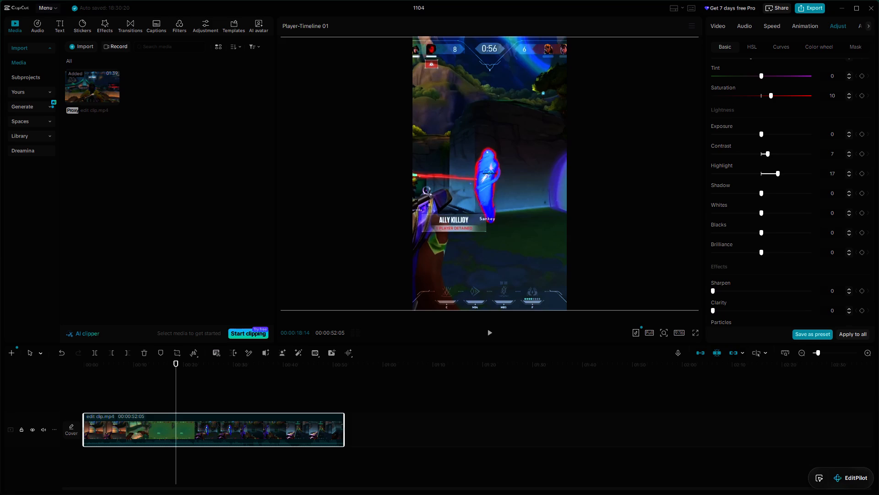
left_click_drag(838, 291, 818, 295)
left_click(491, 331)
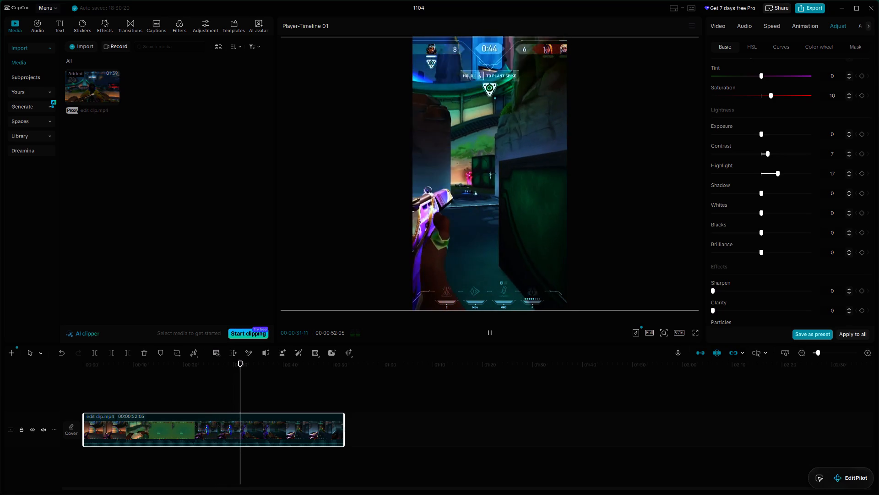
left_click(491, 331)
Duplicate edit clip.mp4 onto the track above the original, with both clips starting at the beginning of the timeline.
left_click(255, 431)
key("ctrl+c")
key("ctrl+v")
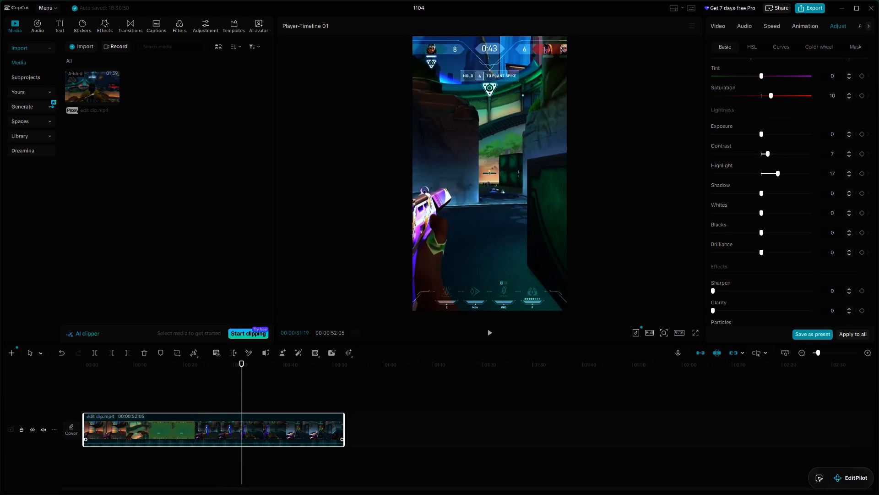
left_click_drag(315, 409, 157, 411)
left_click_drag(165, 409, 138, 408)
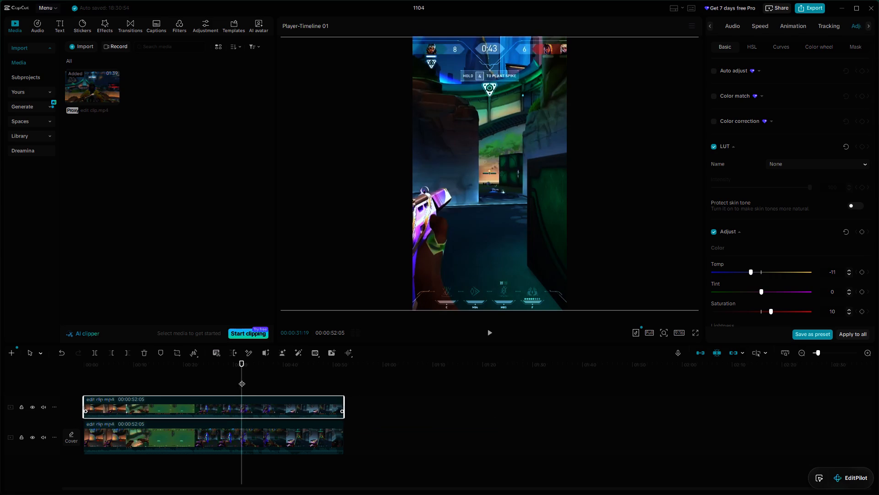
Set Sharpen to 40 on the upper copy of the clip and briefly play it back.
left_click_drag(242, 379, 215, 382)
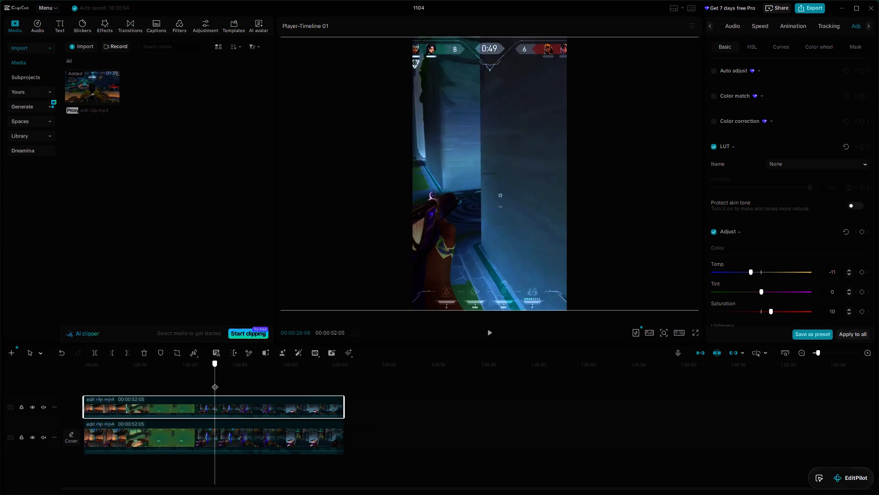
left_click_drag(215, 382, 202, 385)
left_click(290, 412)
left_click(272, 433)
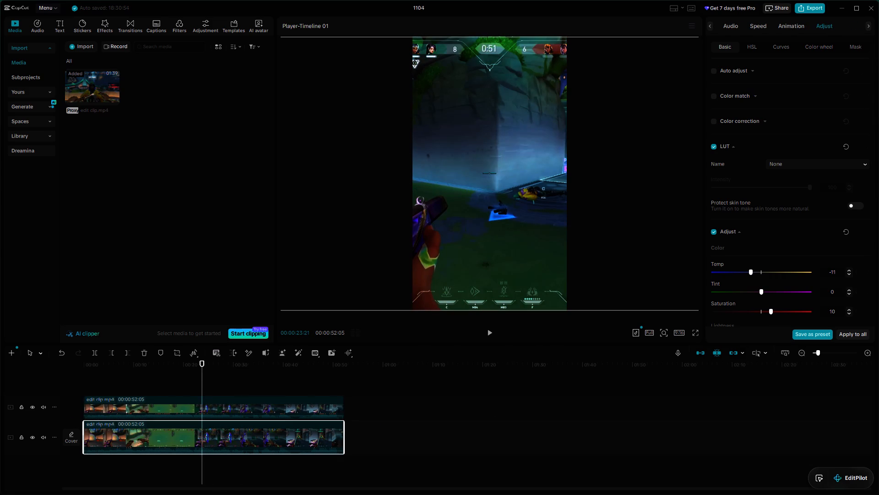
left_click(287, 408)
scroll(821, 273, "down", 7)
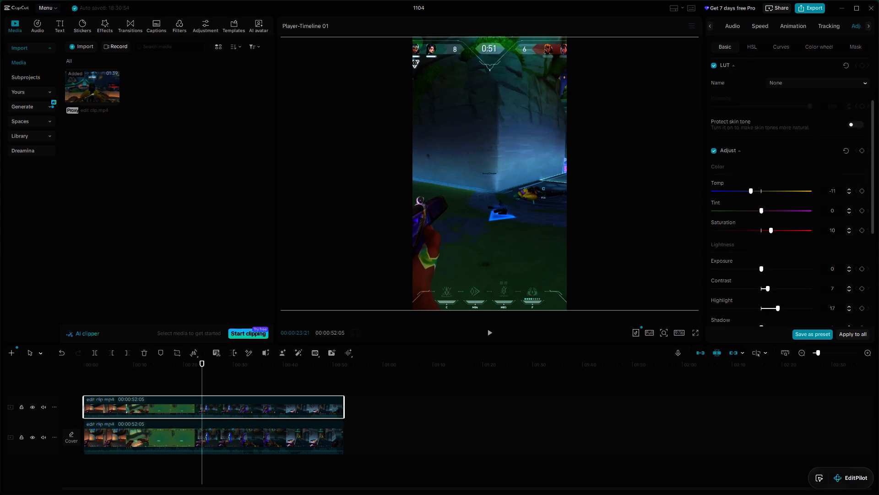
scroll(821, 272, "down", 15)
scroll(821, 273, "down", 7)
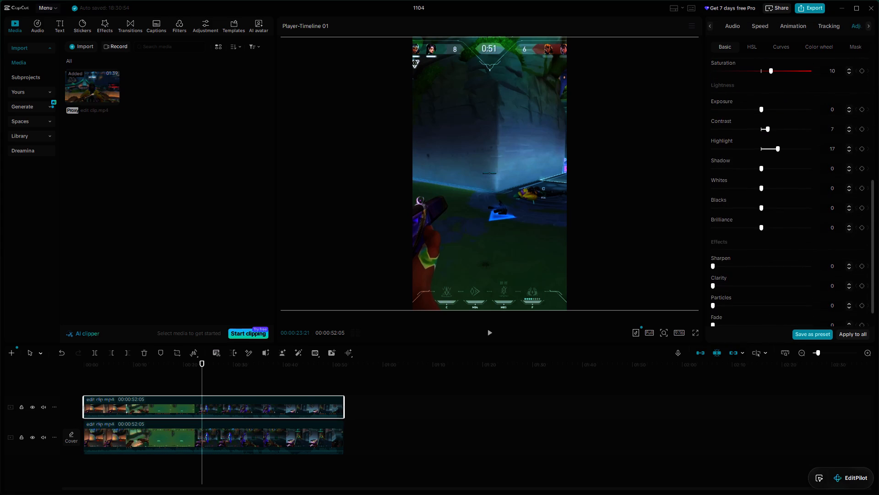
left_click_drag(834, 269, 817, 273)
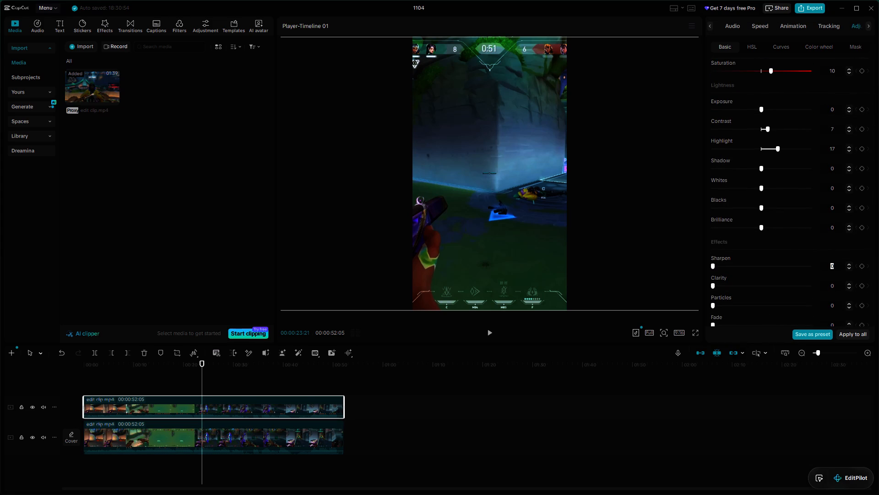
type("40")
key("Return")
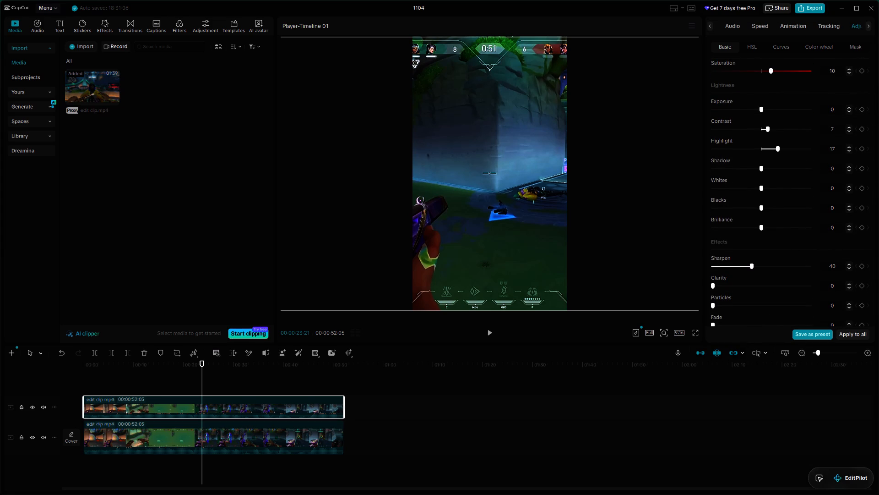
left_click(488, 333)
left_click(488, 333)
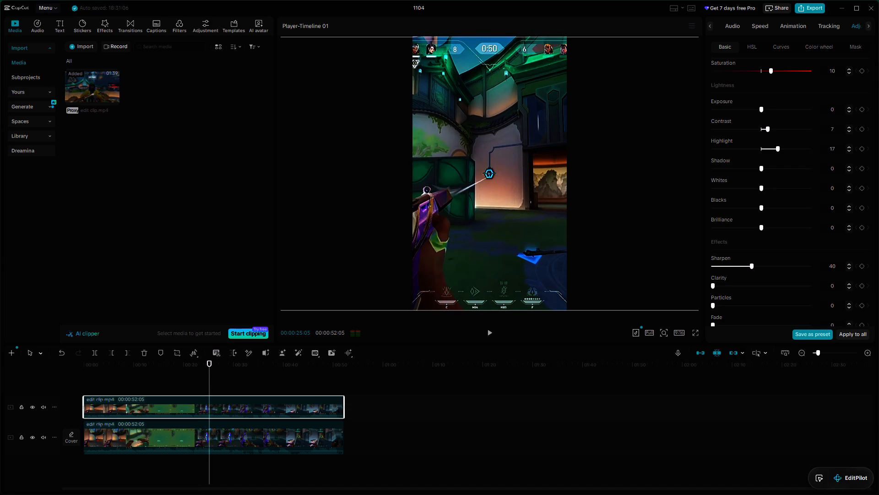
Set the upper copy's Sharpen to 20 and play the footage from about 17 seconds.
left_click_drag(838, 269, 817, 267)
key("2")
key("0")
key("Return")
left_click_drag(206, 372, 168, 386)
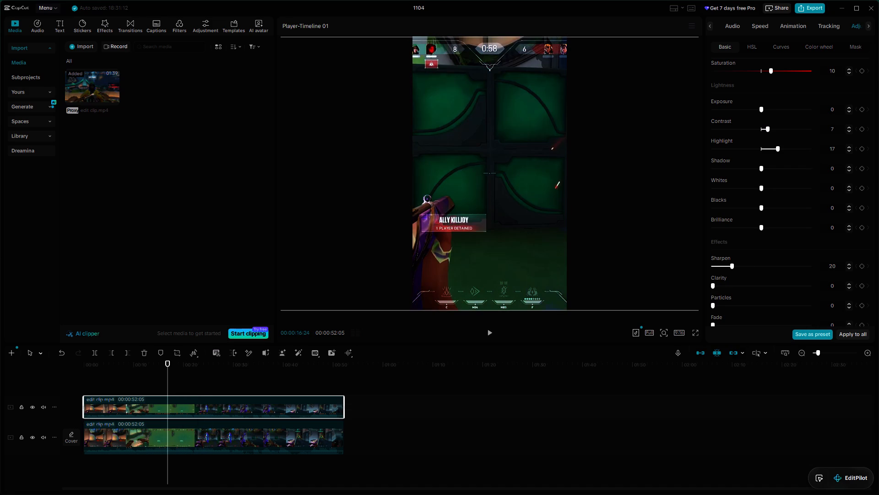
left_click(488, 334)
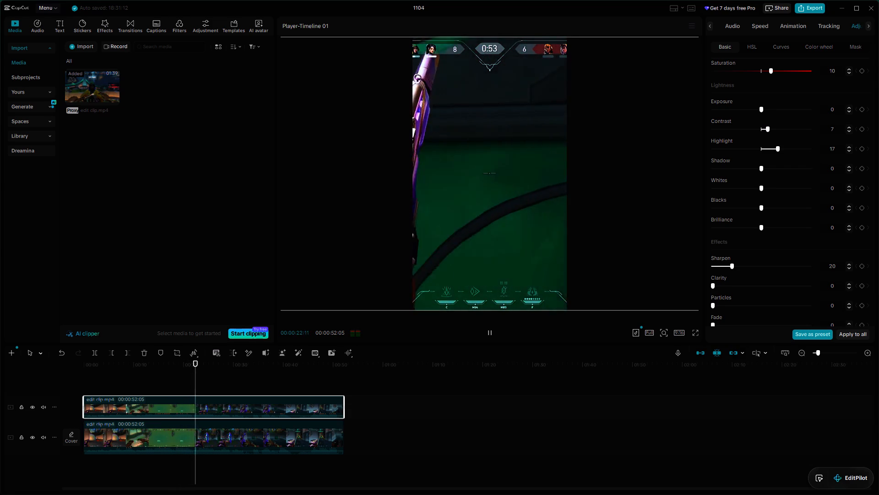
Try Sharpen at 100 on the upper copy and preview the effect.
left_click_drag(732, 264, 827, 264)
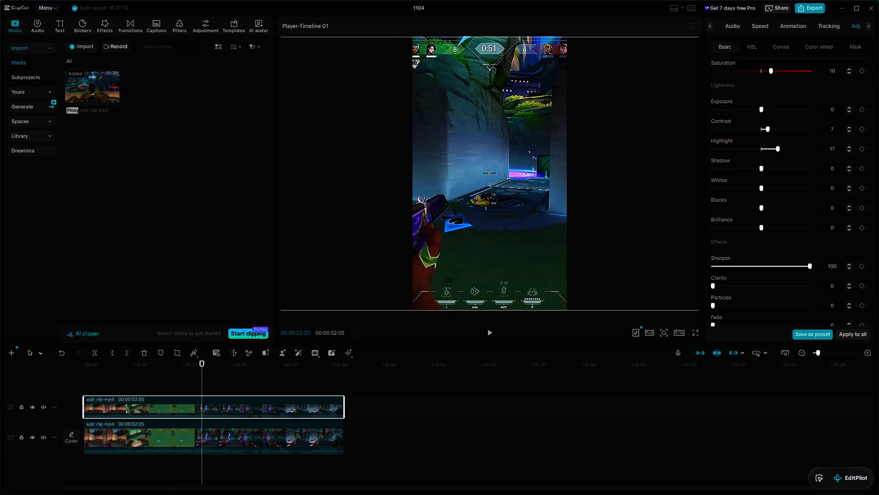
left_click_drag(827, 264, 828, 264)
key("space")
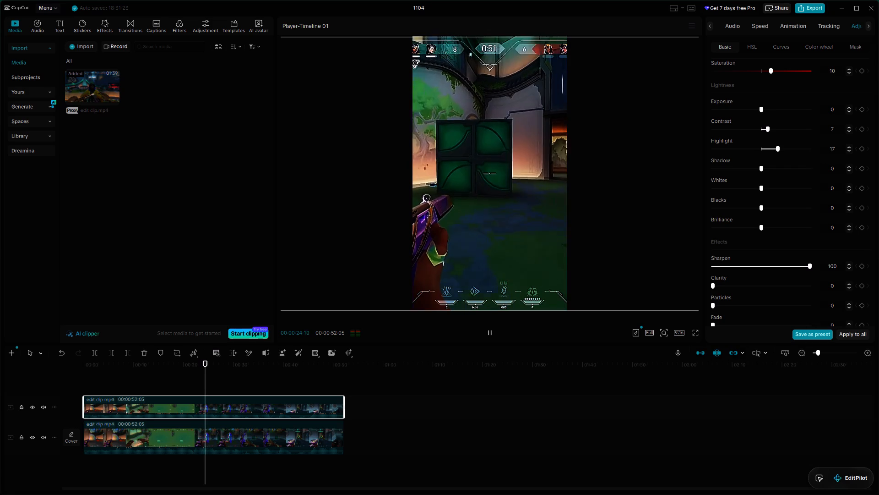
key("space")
Set the upper copy's Sharpen to 20 and play back the result.
left_click_drag(840, 267, 817, 269)
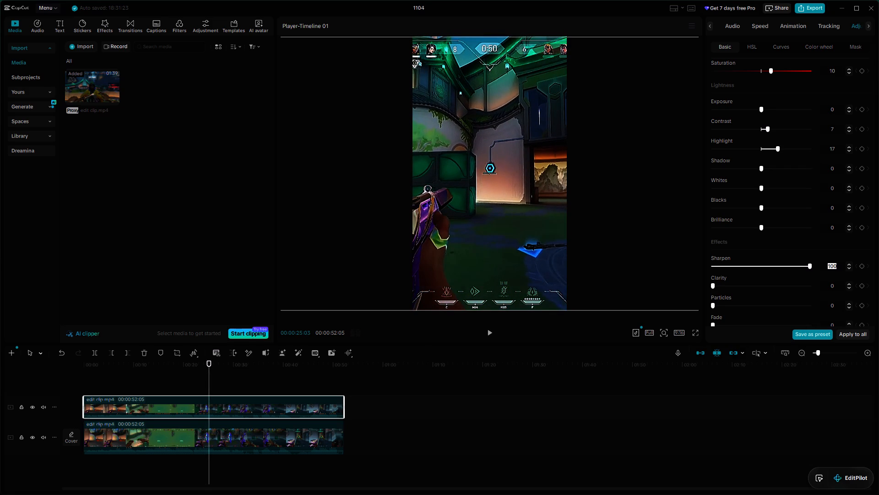
key("2")
key("0")
key("Return")
key("space")
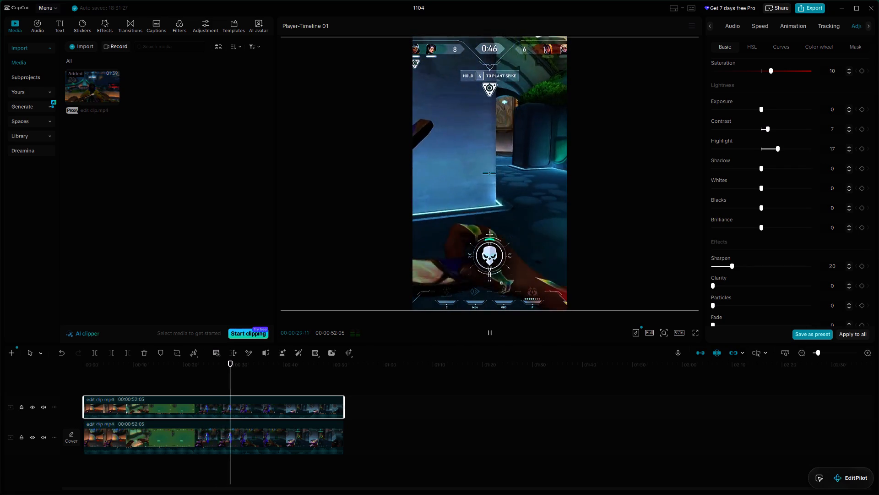
key("space")
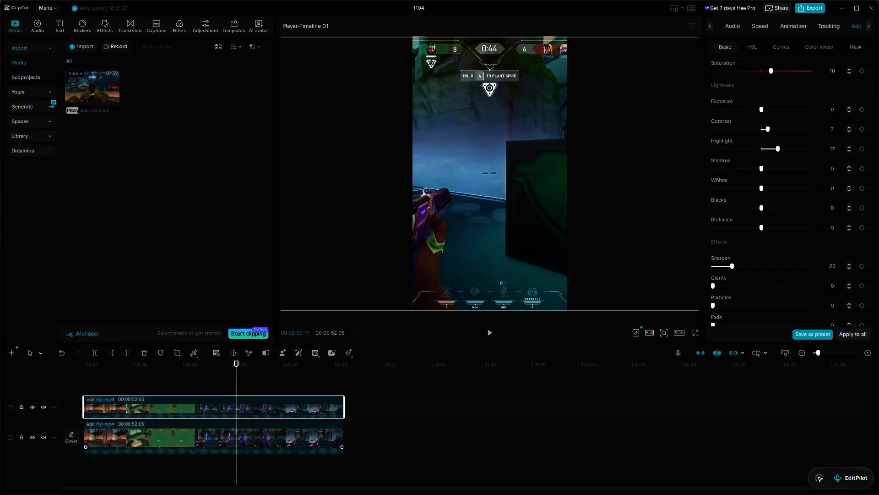
Scrub the footage back to about 18 seconds and reduce the upper copy's scale to 208%.
left_click_drag(234, 389, 173, 380)
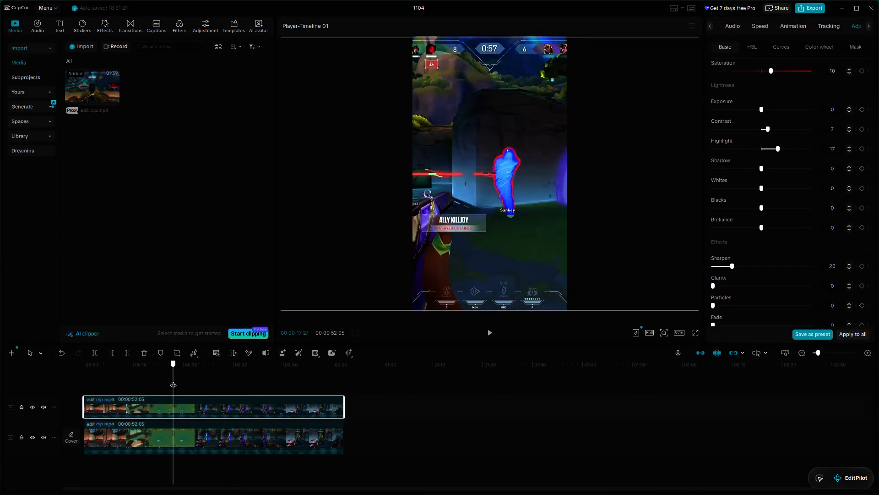
left_click_drag(173, 380, 146, 380)
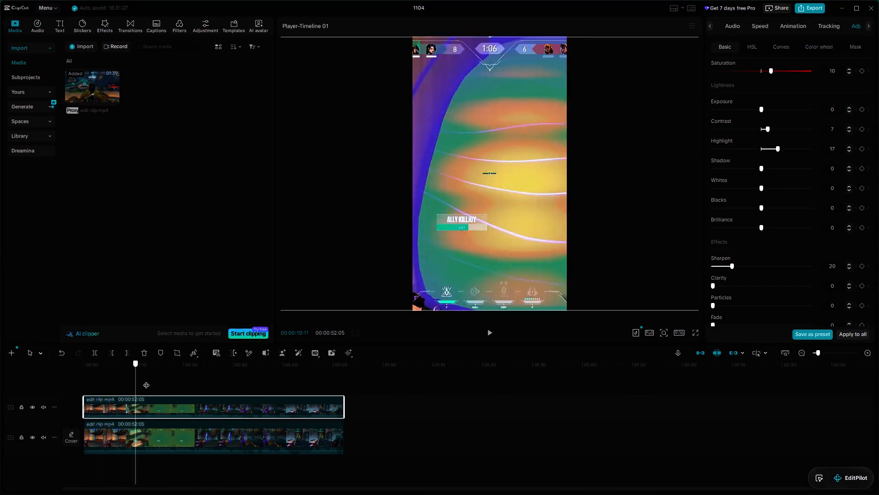
left_click_drag(146, 380, 178, 377)
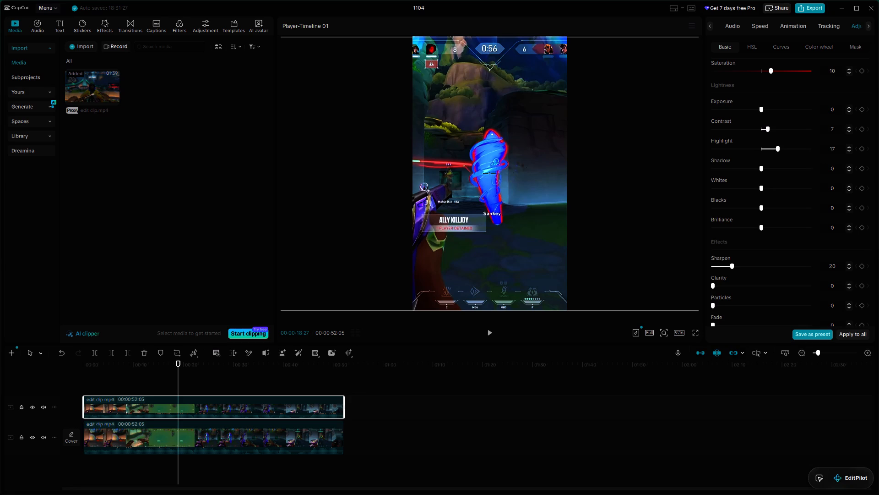
scroll(826, 150, "up", 12)
left_click(711, 26)
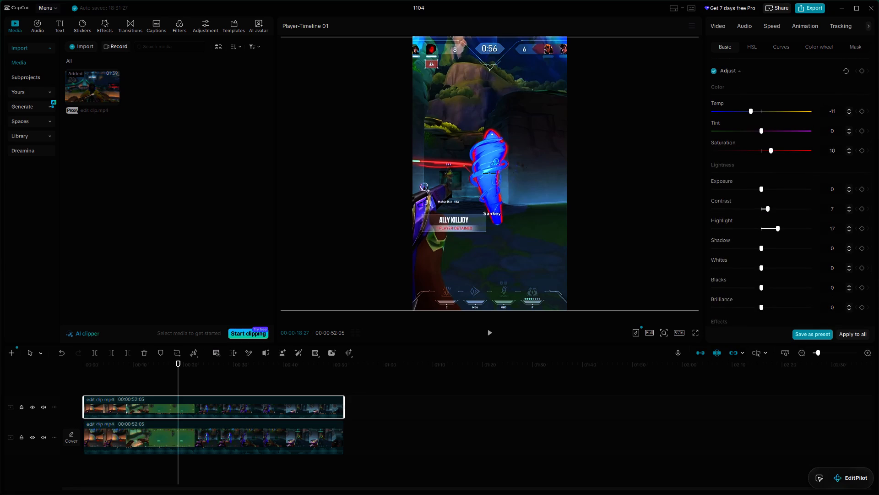
left_click(727, 26)
left_click_drag(771, 93, 760, 94)
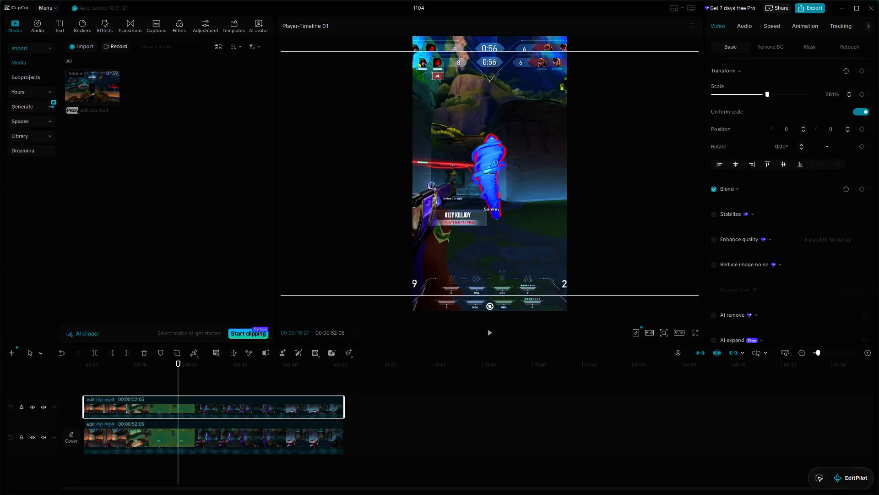
left_click_drag(760, 94, 753, 95)
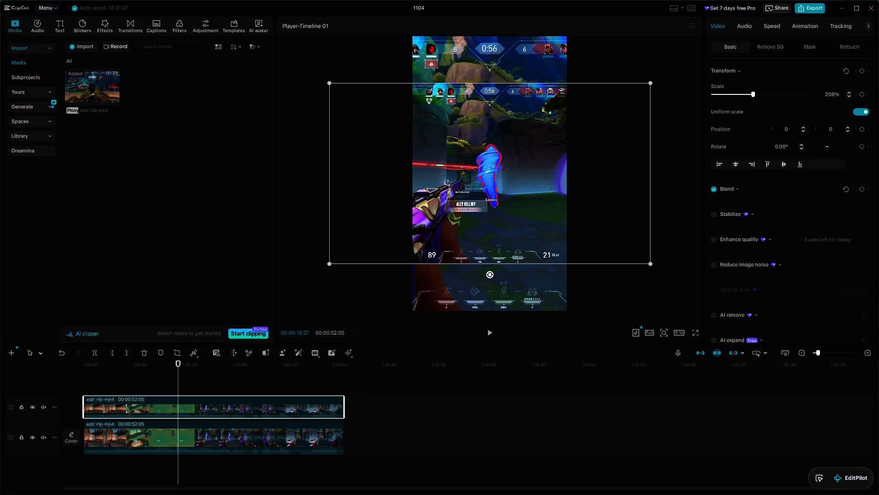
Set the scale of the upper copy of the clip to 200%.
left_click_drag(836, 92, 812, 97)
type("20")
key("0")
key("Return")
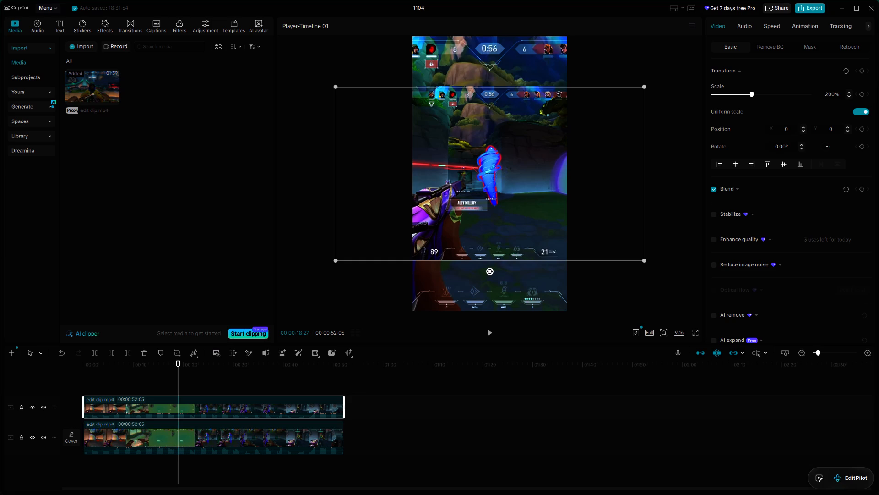
Search the video effects for "blur" and preview the basic Blur effect.
left_click(291, 435)
left_click(301, 409)
left_click(273, 434)
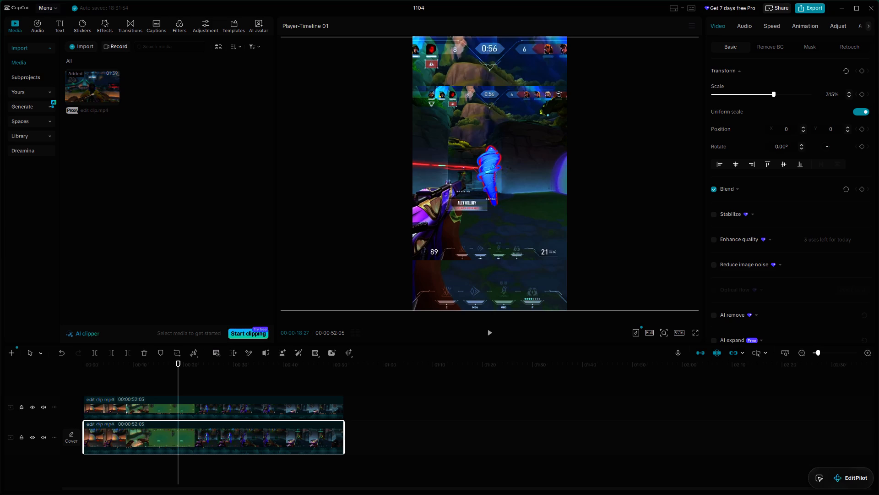
left_click(106, 22)
left_click(103, 46)
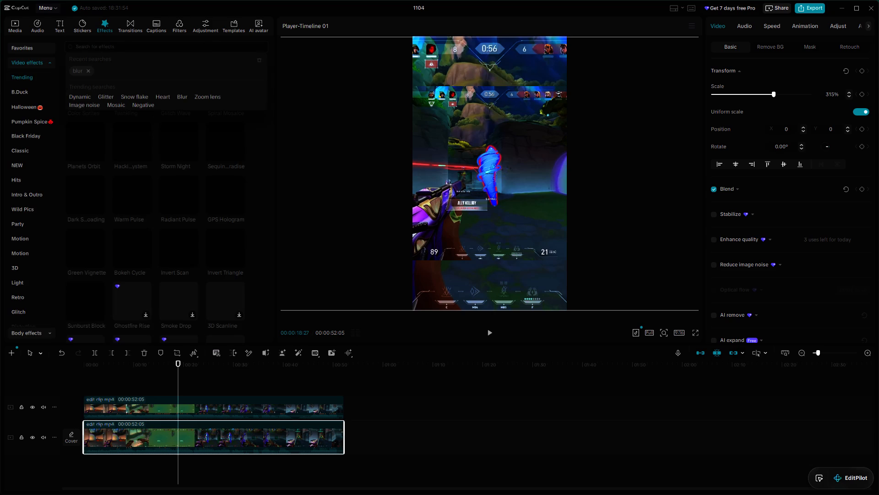
left_click(77, 67)
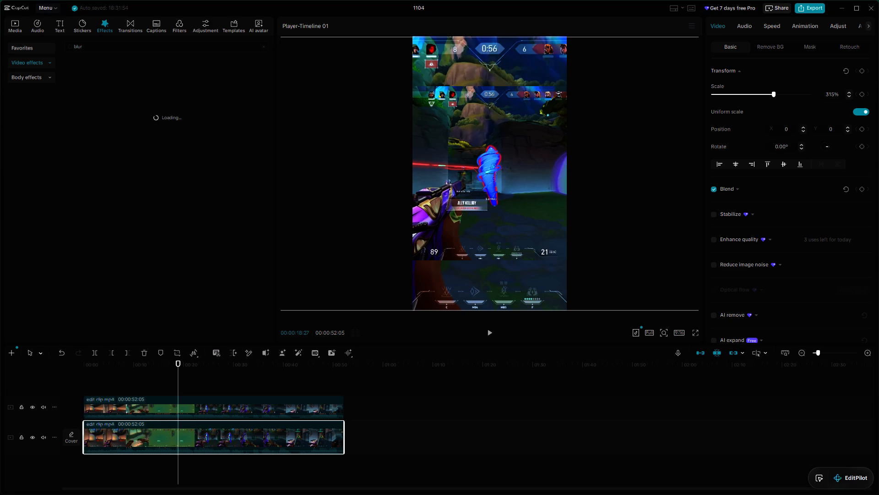
scroll(753, 193, "up", 3)
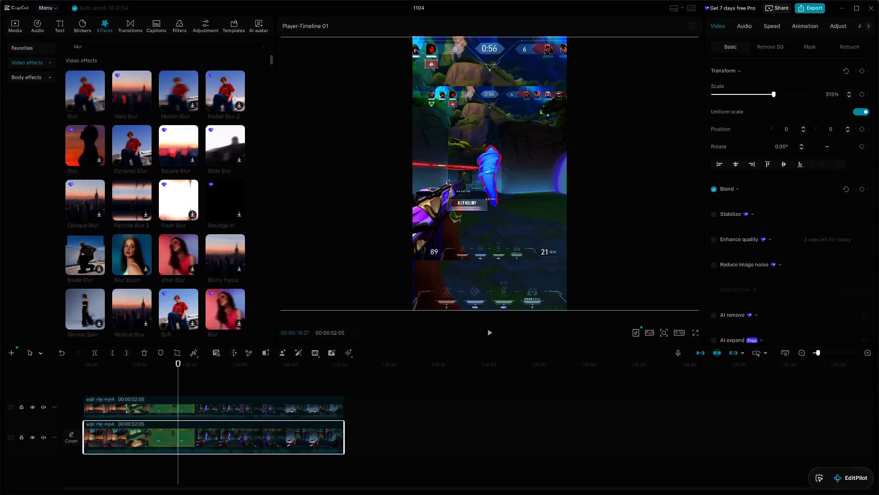
left_click(85, 84)
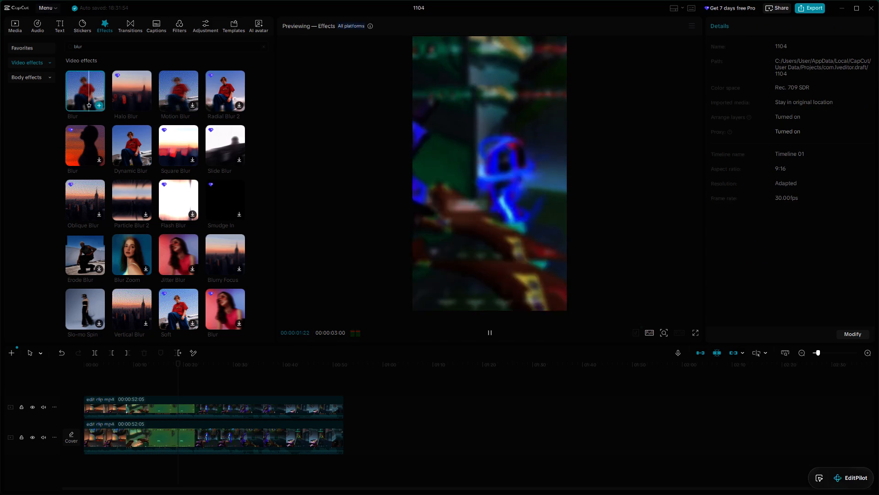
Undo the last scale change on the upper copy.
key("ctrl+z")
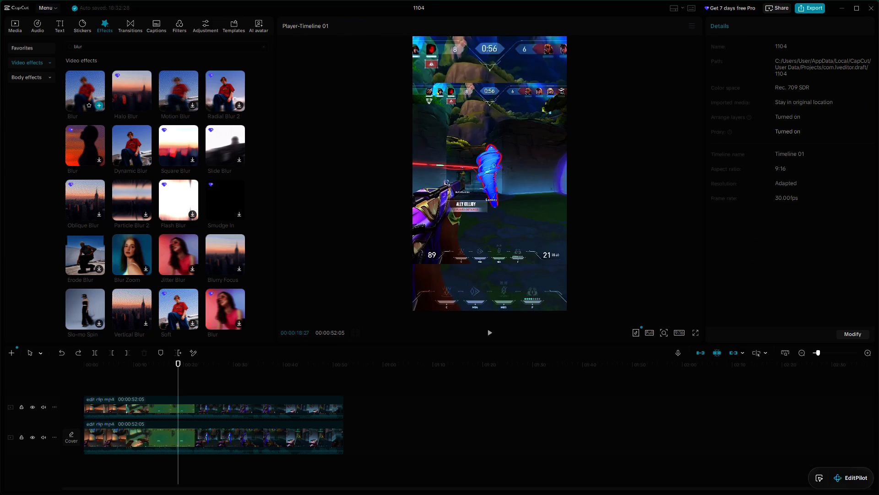
Add the basic Blur effect on a track between the two clip copies and extend it over their full length.
left_click_drag(85, 84, 358, 423)
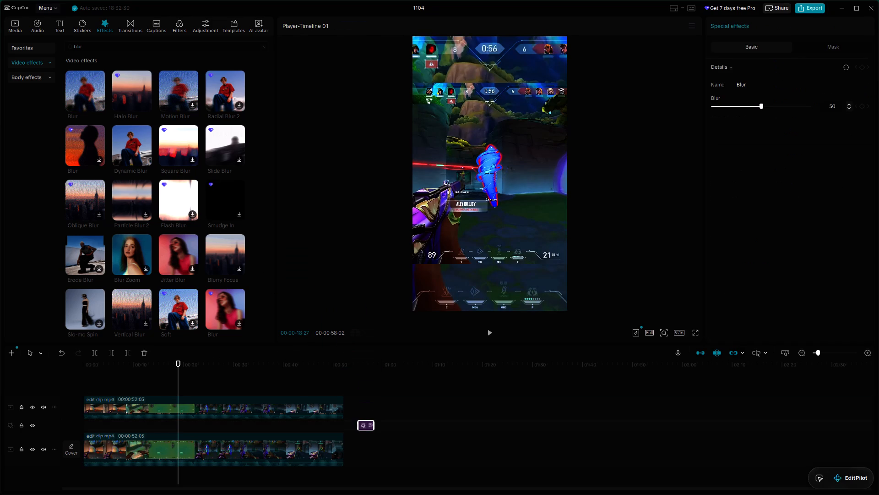
left_click_drag(367, 423, 93, 427)
left_click_drag(99, 425, 342, 426)
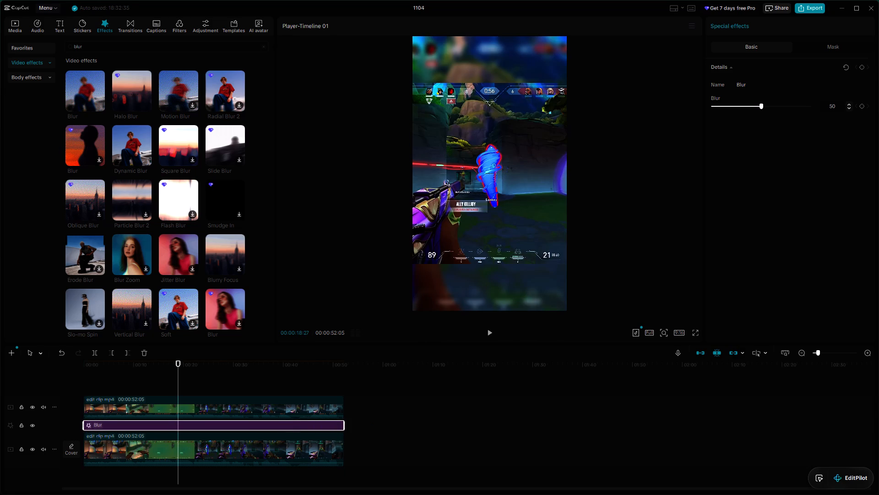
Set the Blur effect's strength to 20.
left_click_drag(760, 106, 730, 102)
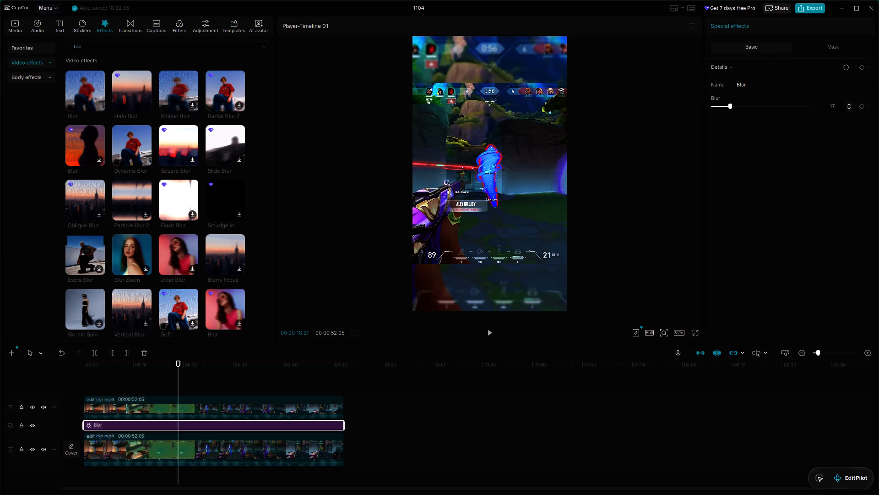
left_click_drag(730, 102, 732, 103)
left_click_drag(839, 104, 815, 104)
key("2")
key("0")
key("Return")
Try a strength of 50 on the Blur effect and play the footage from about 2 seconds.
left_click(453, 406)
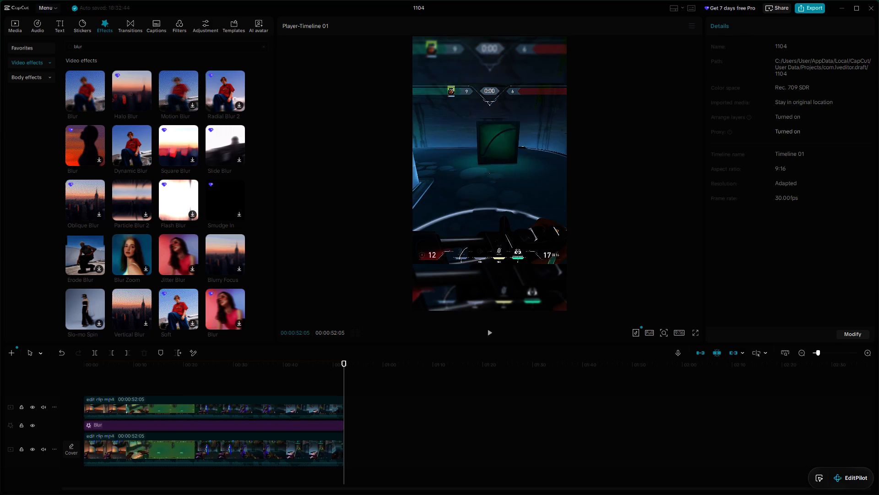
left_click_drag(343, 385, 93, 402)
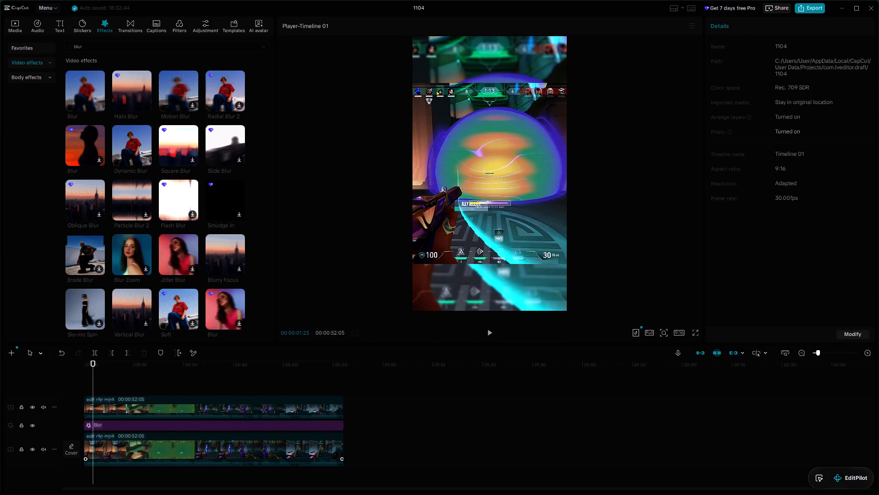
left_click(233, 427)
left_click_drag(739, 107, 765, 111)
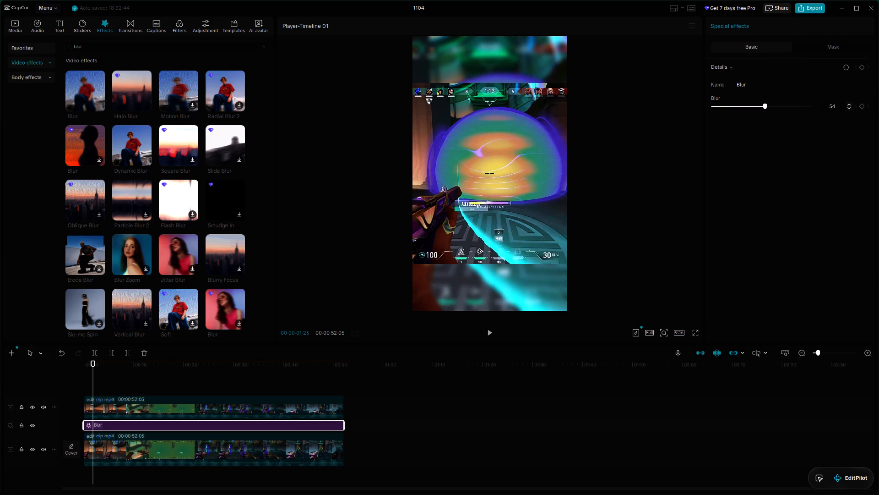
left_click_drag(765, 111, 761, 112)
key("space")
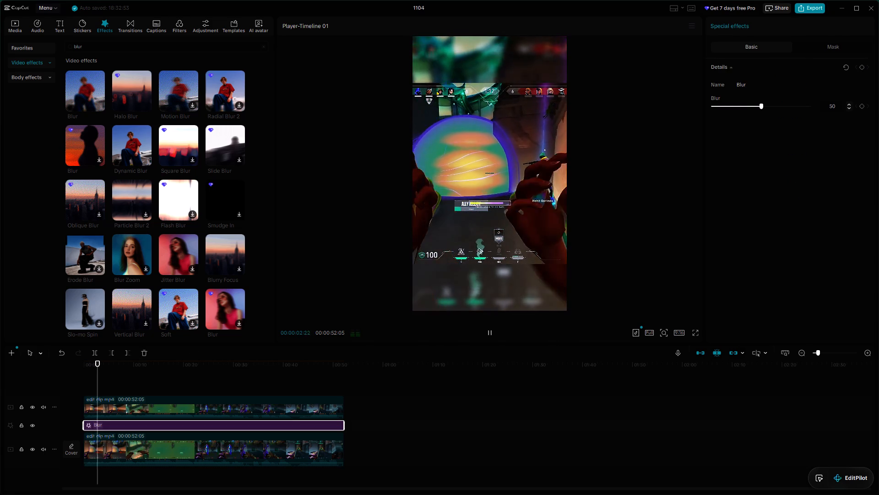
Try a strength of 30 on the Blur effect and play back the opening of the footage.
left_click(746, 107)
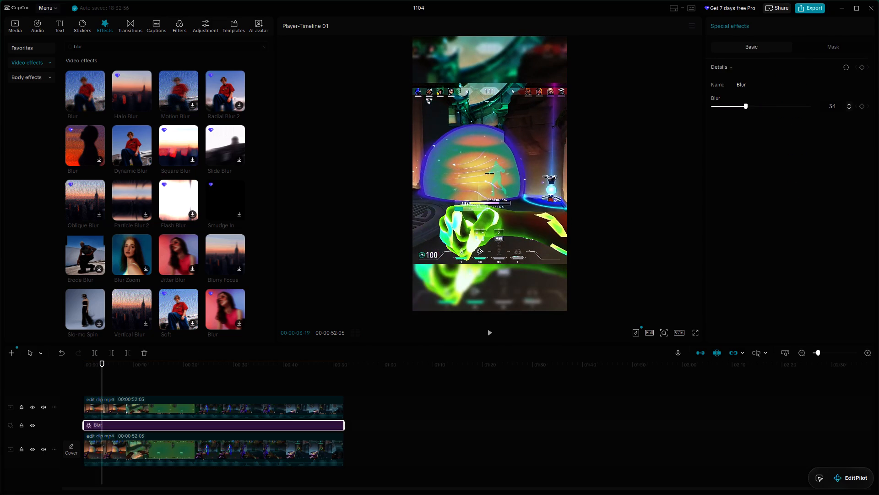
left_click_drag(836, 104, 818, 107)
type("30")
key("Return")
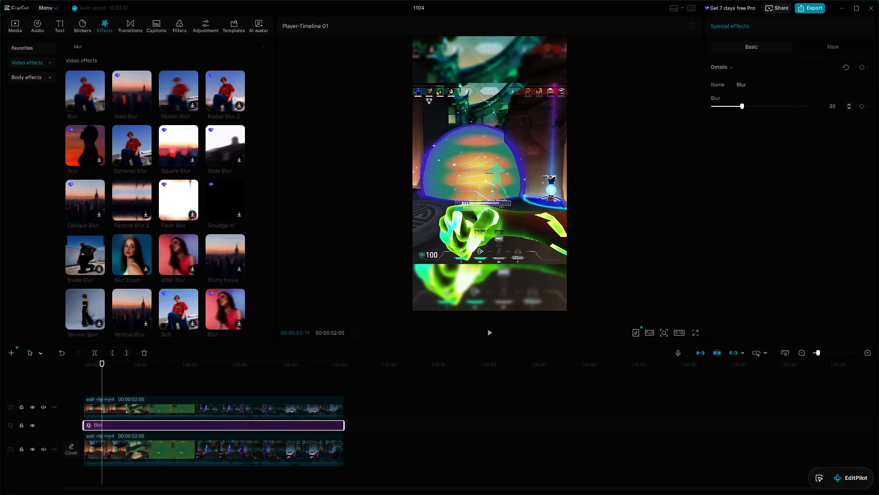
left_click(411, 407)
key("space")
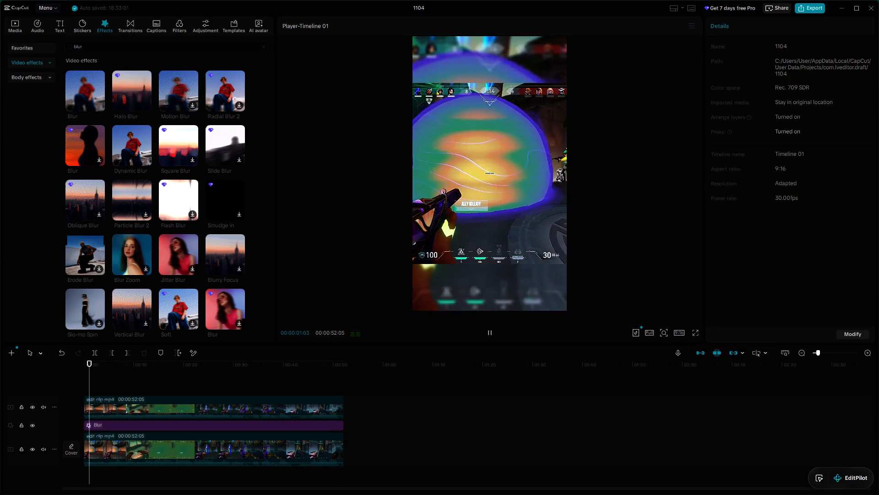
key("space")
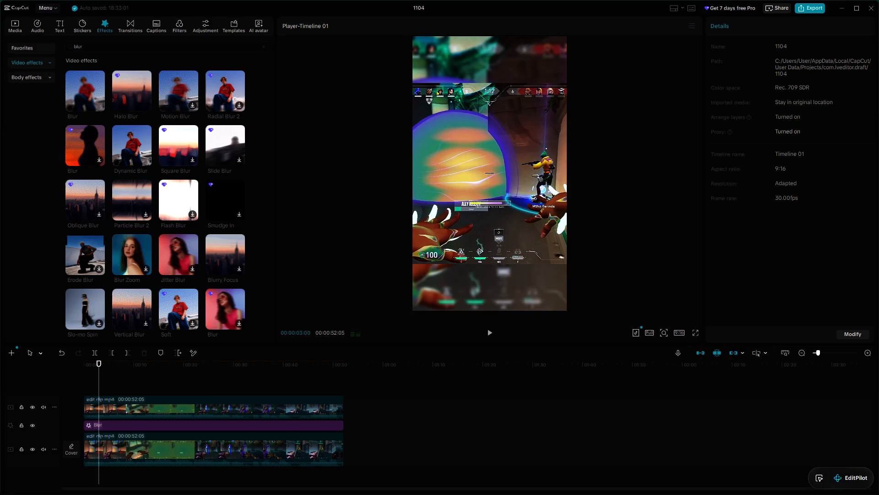
Set the Blur effect's strength to 20 and review the result through about 21 seconds of playback.
left_click(295, 421)
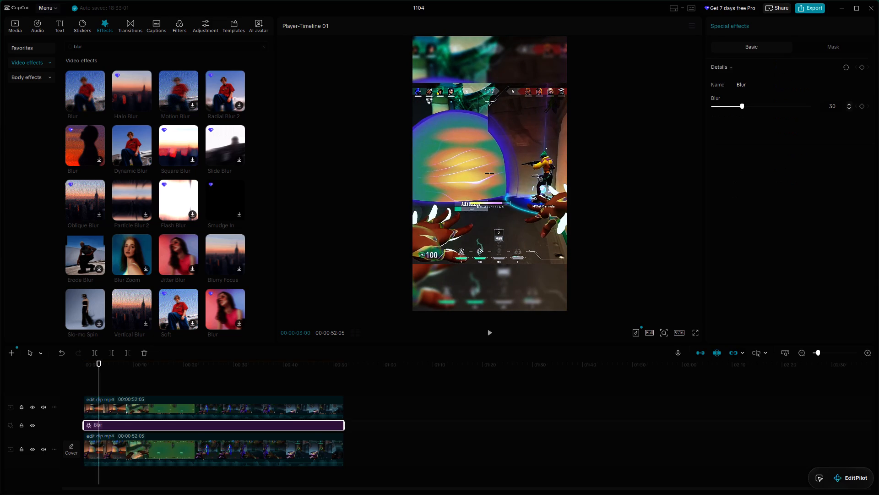
left_click_drag(842, 103, 808, 109)
key("2")
key("0")
key("Return")
key("space")
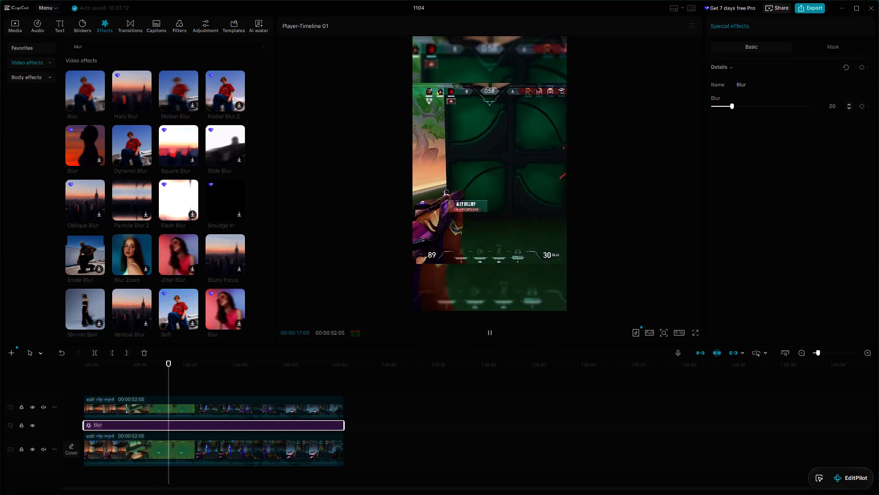
left_click(820, 42)
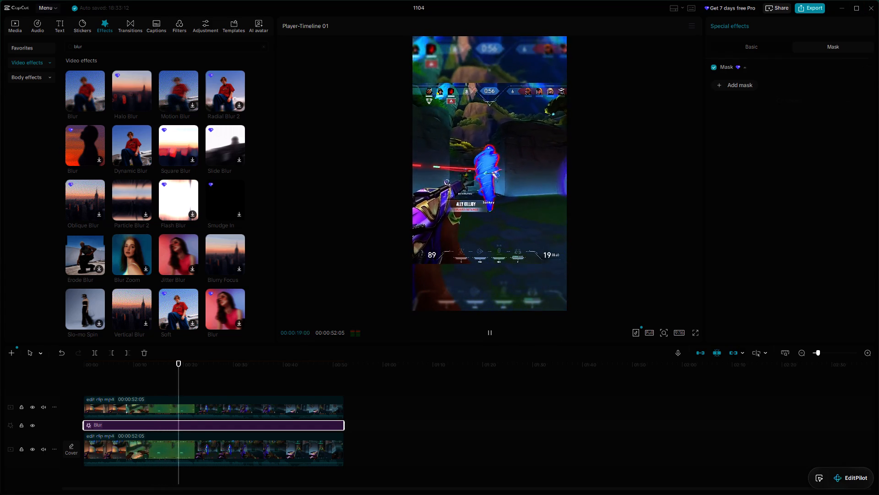
left_click(760, 45)
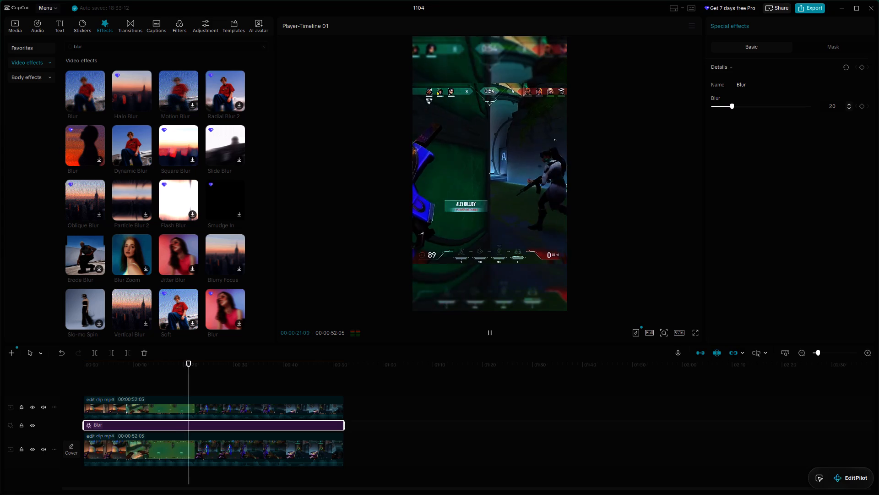
left_click(488, 336)
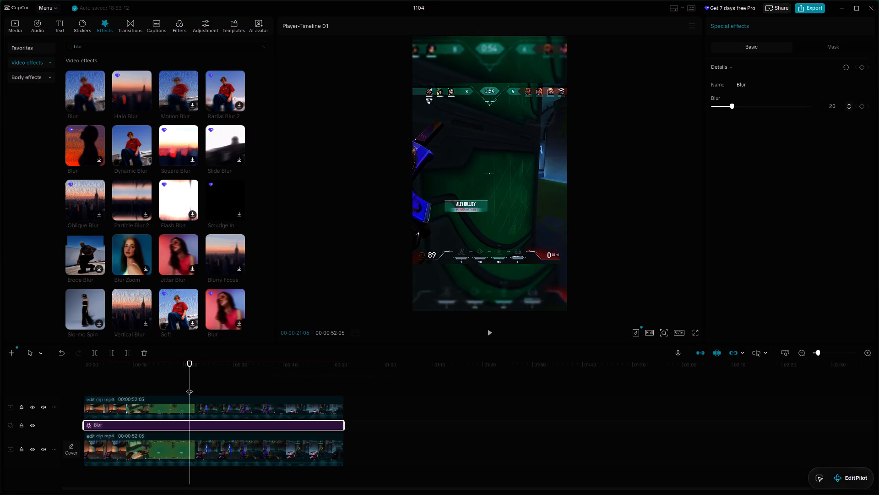
left_click_drag(192, 385, 141, 386)
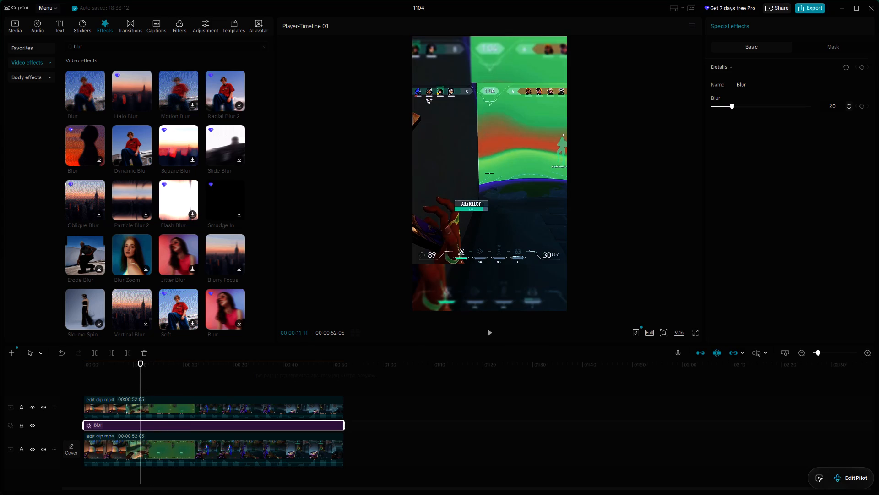
Play the footage on from about 11 seconds and pause it at about 12 seconds.
left_click(489, 332)
left_click(489, 332)
left_click(489, 332)
left_click(489, 332)
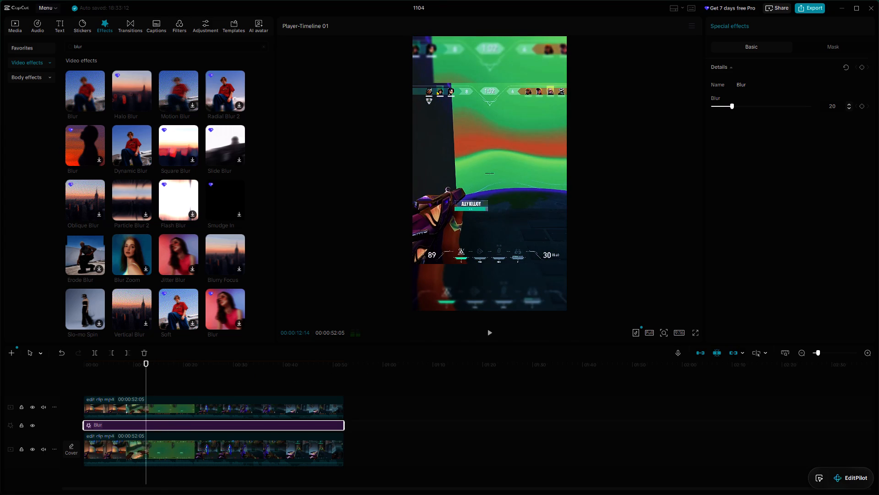
Search the audio library for "censor beep".
left_click(34, 28)
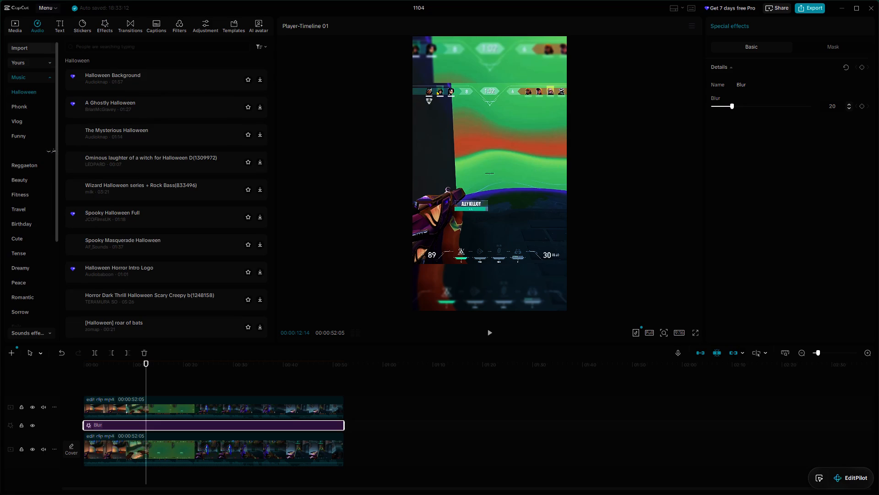
left_click(82, 44)
type("beep")
key("BackSpace")
key("BackSpace")
key("BackSpace")
key("BackSpace")
key("BackSpace")
key("BackSpace")
key("BackSpace")
key("BackSpace")
key("BackSpace")
key("BackSpace")
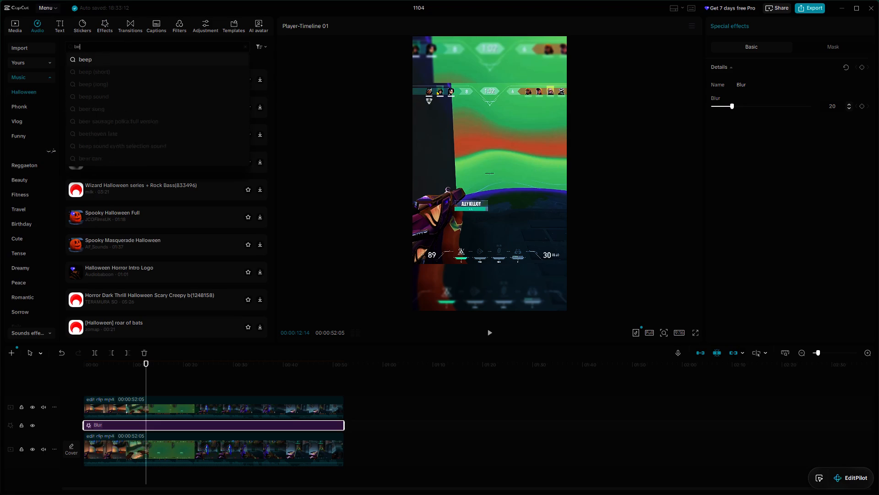
type("ce")
left_click(87, 60)
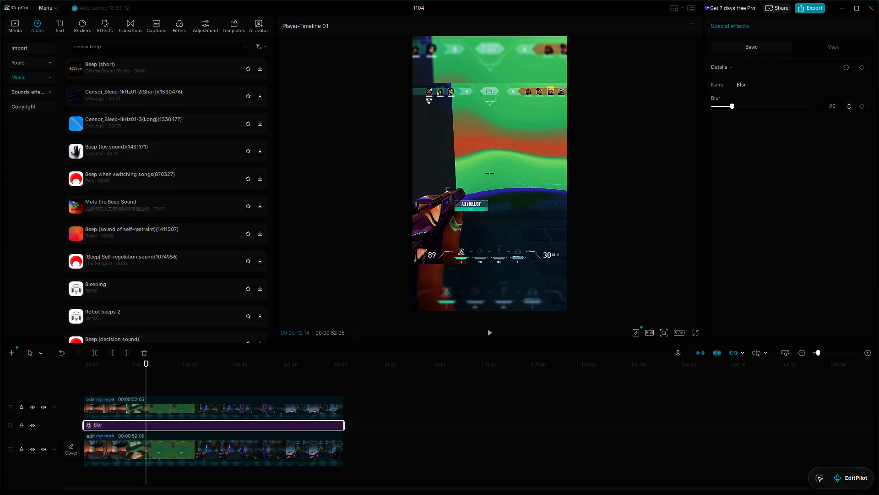
Preview the sounds Beep (short), Censor_Bleep-1kHz01-2(Short) and Censor_Bleep-1kHz01-3(Long).
left_click(73, 67)
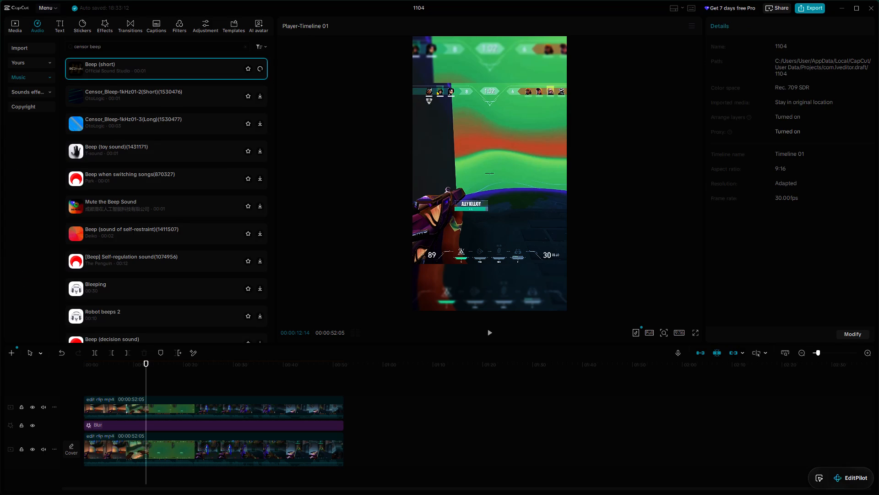
left_click(149, 101)
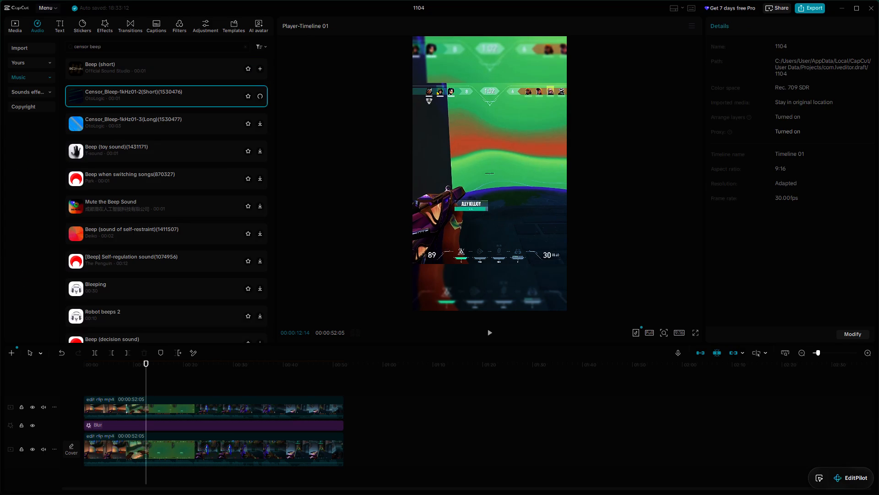
left_click(141, 124)
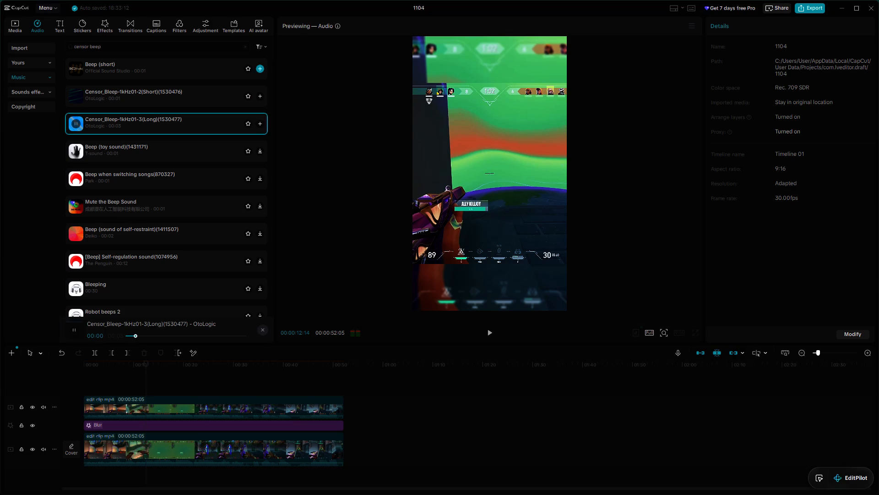
left_click(160, 69)
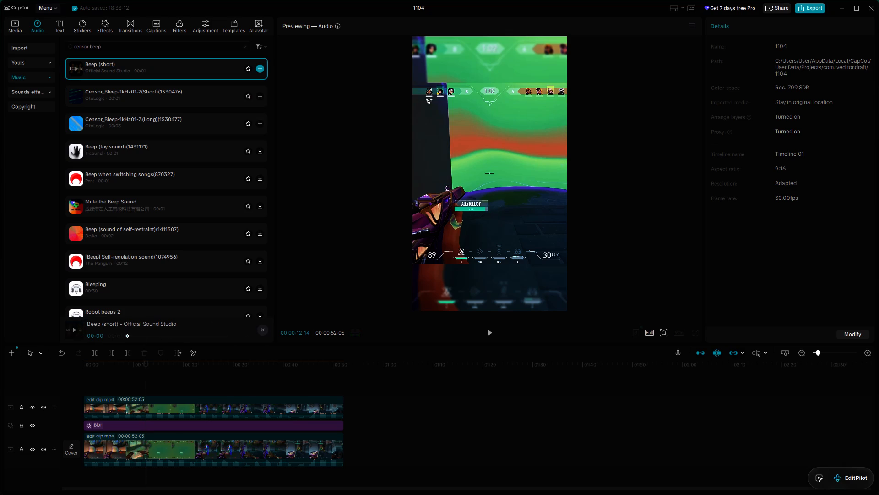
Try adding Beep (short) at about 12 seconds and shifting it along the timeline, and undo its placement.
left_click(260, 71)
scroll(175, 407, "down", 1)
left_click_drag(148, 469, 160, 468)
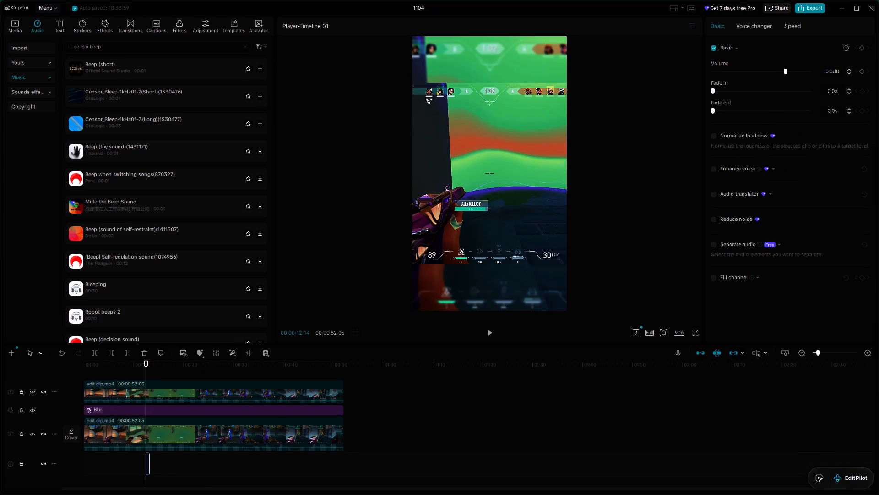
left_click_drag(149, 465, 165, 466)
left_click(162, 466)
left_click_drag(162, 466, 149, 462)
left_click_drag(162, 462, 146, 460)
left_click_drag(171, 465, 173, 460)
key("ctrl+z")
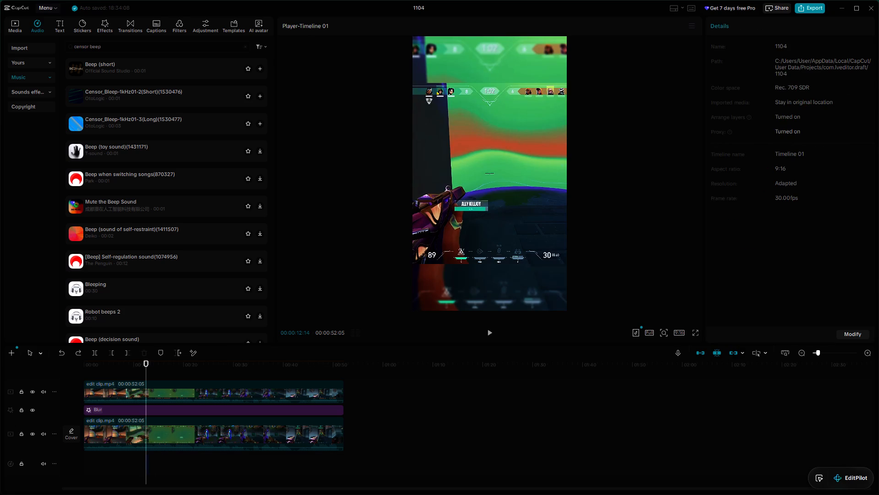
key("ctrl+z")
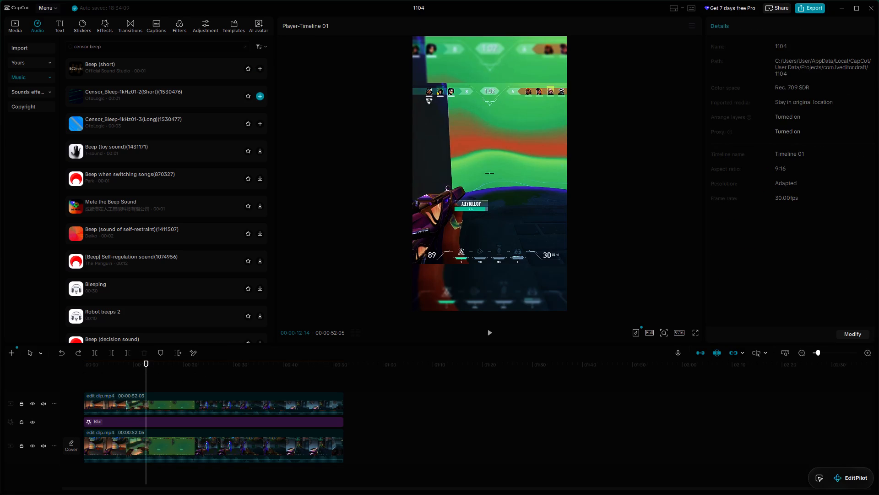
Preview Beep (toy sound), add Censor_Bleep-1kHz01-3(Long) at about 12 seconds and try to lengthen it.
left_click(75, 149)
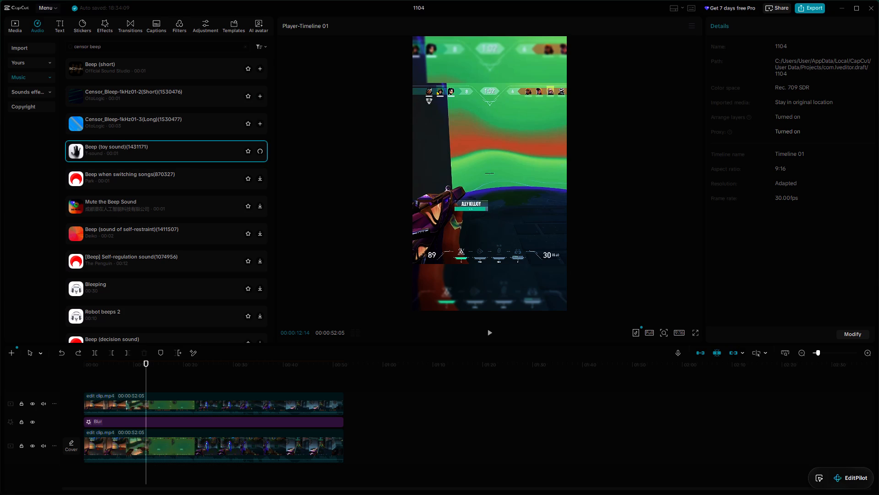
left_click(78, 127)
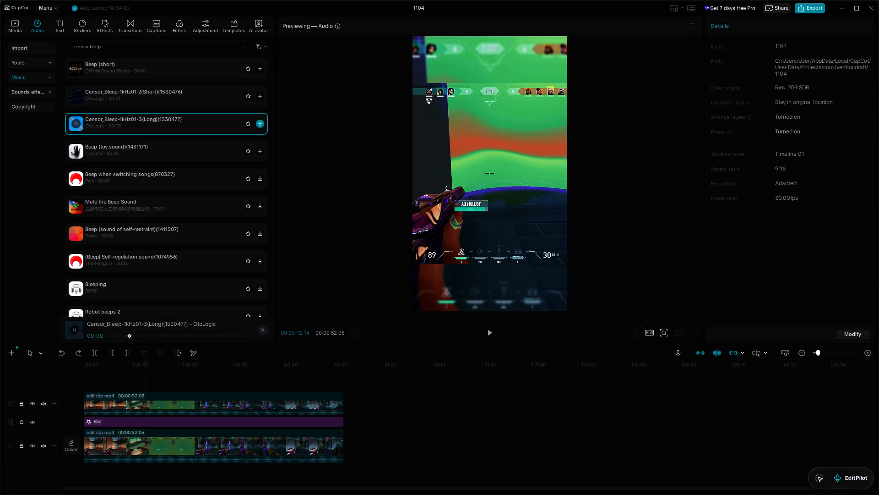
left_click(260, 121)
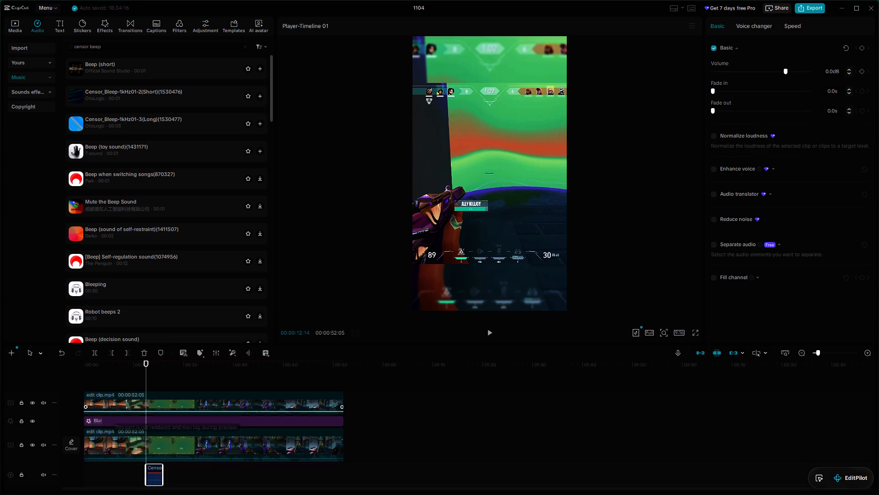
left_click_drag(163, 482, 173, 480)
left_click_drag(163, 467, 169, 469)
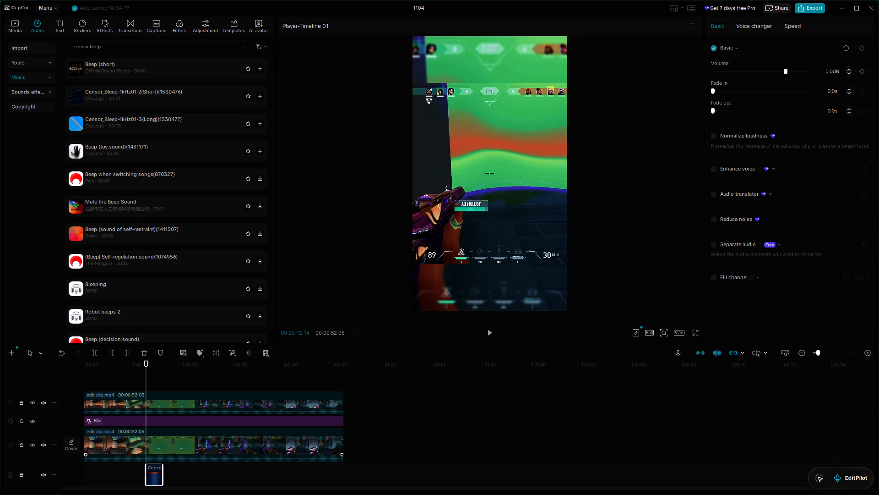
Play the section between about 12 and 16 seconds to check the bleep's timing against the footage.
left_click(488, 330)
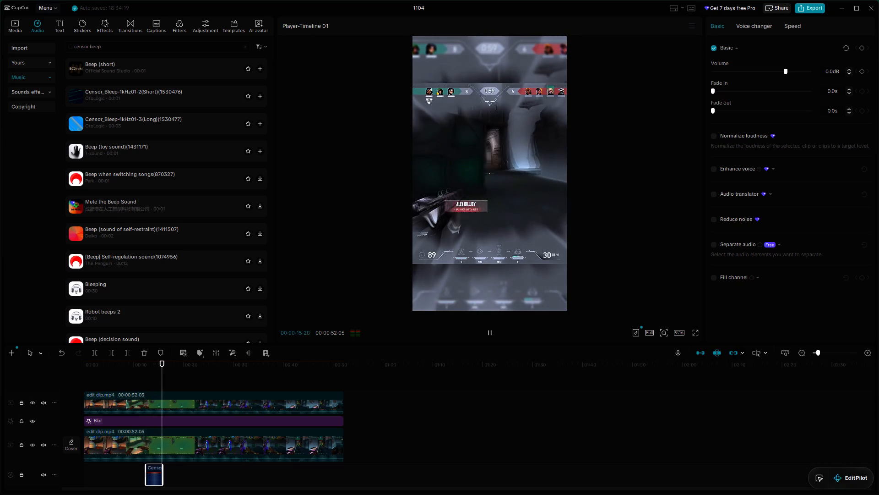
left_click(488, 330)
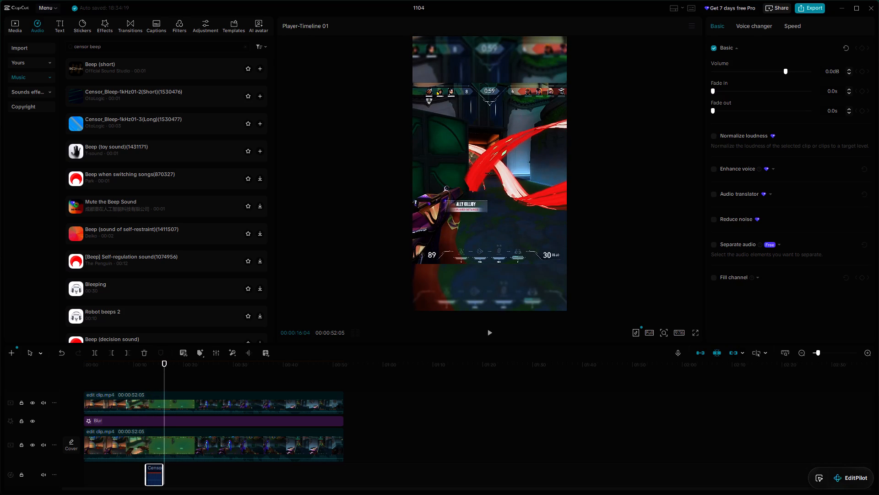
left_click_drag(166, 378, 152, 379)
left_click(488, 331)
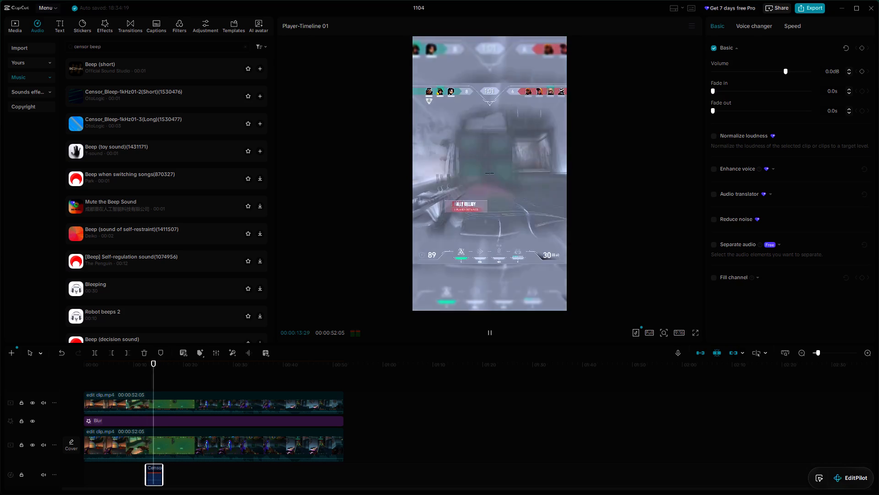
left_click(488, 331)
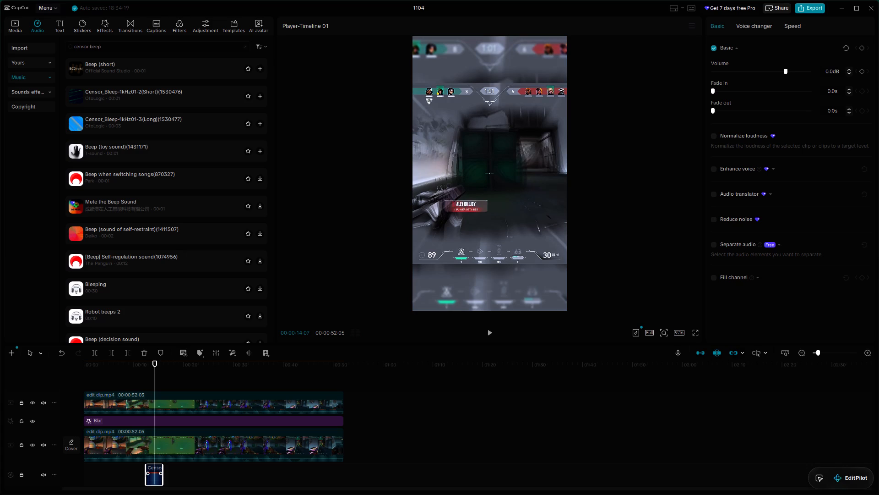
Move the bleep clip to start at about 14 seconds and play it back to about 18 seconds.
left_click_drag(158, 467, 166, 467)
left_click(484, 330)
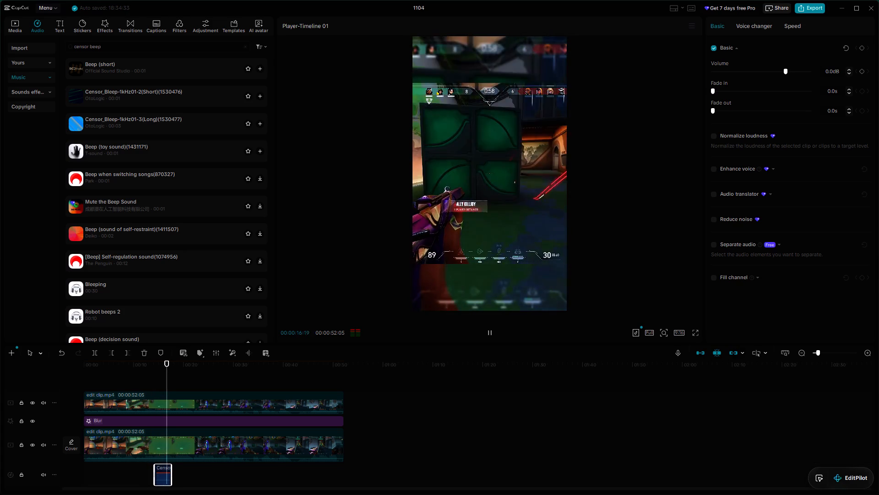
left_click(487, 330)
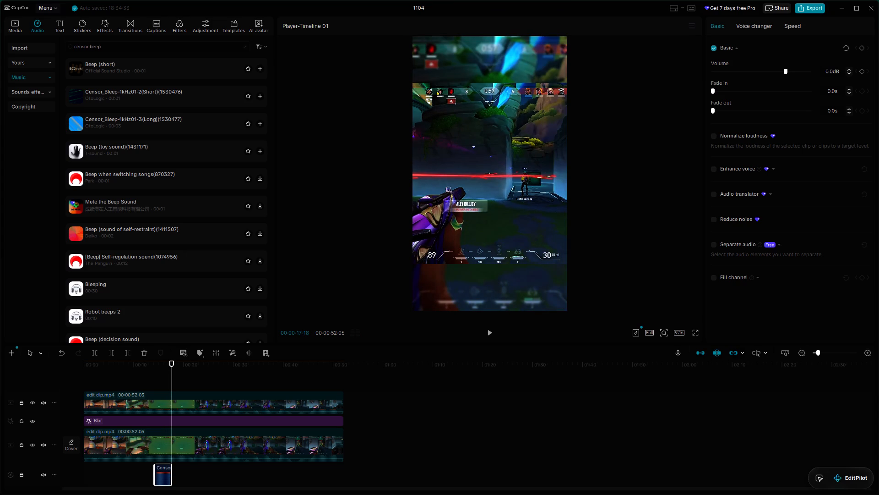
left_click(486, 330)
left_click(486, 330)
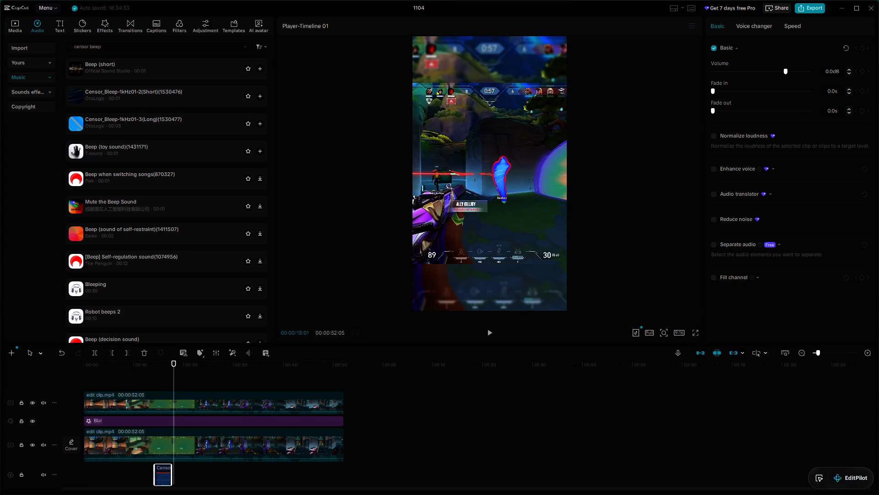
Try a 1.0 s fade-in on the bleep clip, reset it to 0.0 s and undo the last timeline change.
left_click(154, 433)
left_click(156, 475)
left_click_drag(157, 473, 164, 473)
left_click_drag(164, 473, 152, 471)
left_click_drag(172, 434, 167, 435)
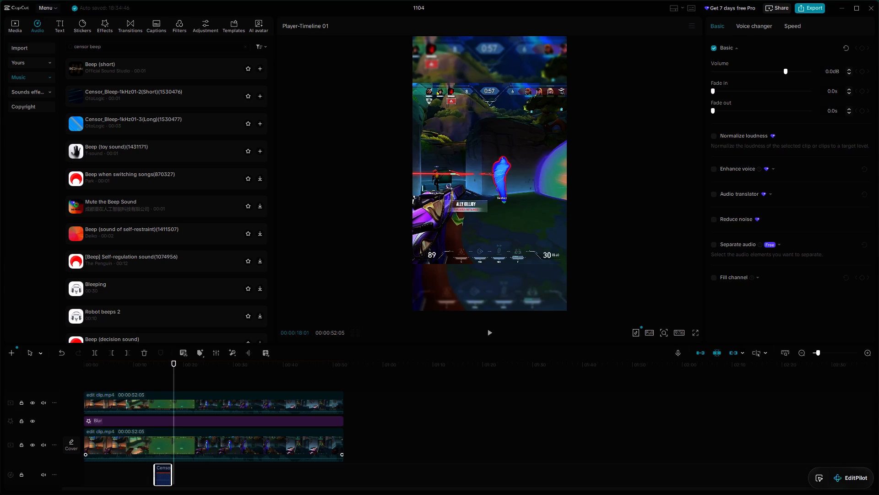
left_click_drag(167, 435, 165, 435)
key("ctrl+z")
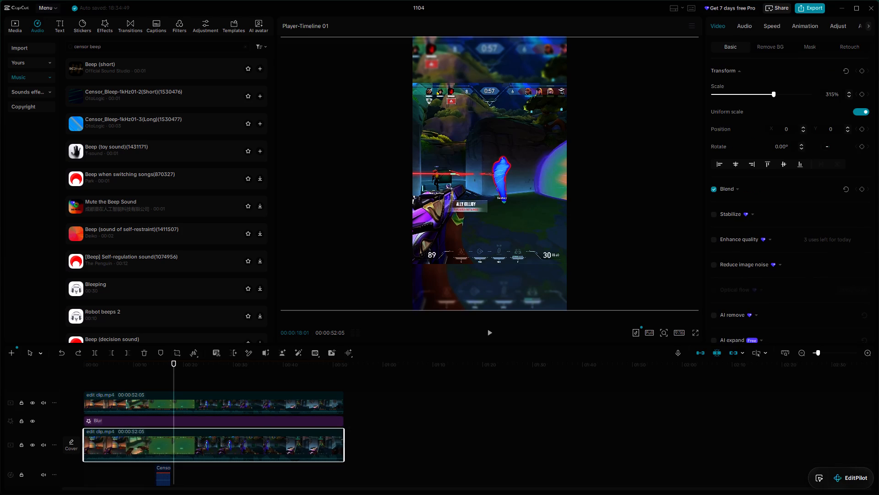
Play the footage from about 13 to 17 seconds to check the repositioned bleep.
left_click_drag(174, 381, 149, 379)
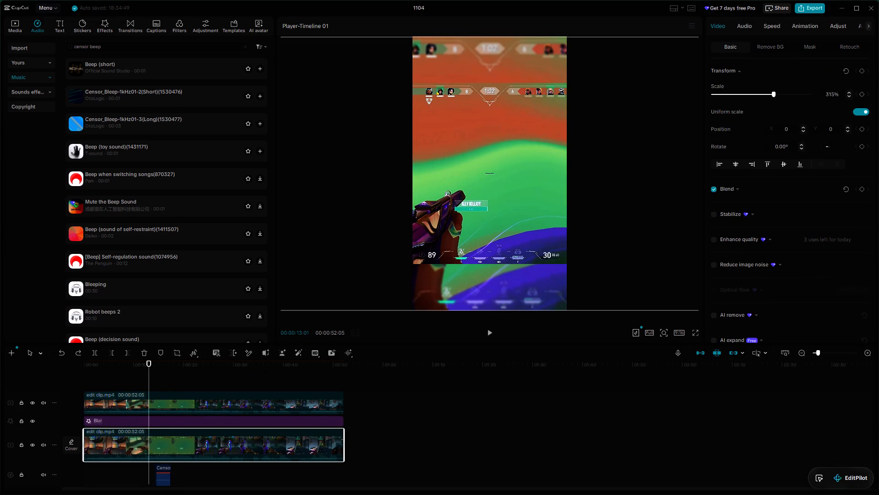
left_click(492, 331)
key("space")
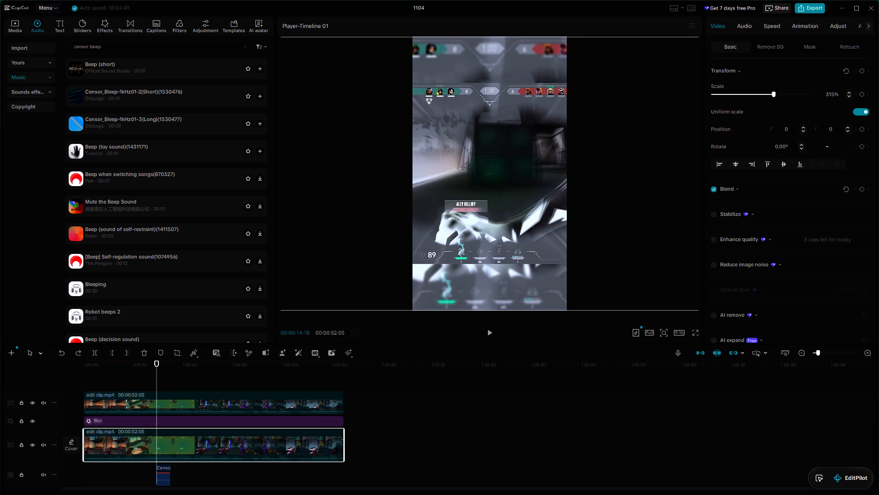
key("space")
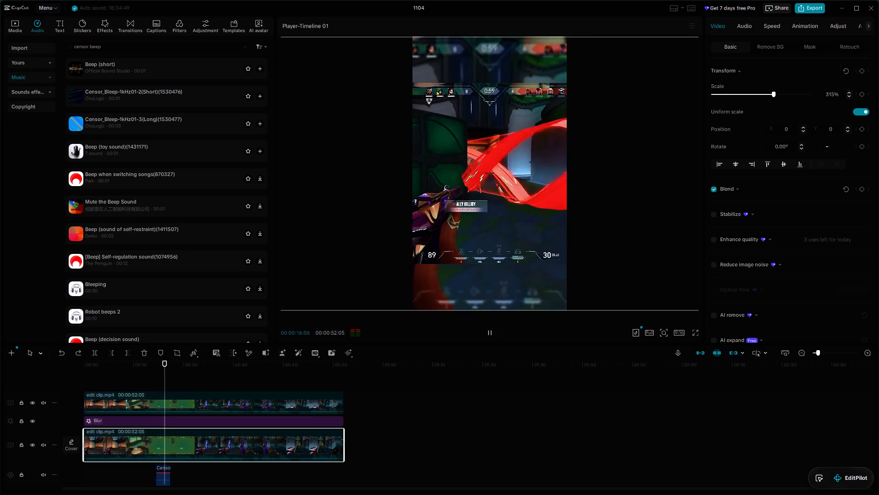
key("space")
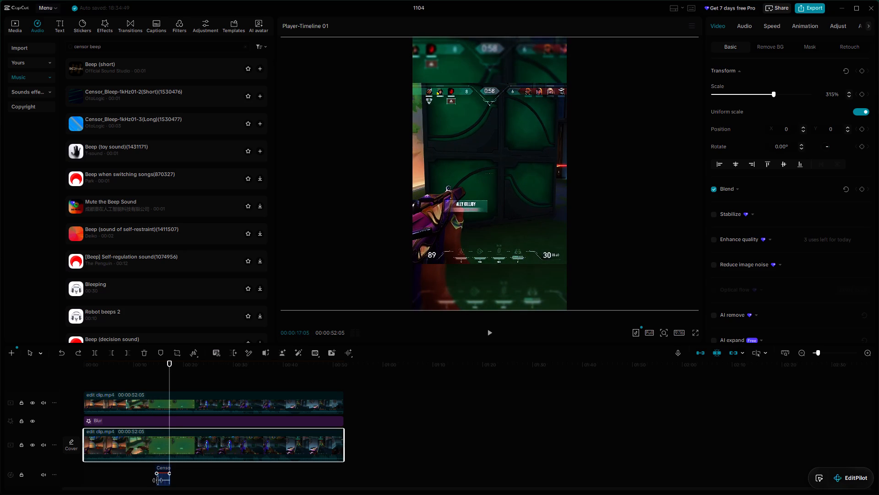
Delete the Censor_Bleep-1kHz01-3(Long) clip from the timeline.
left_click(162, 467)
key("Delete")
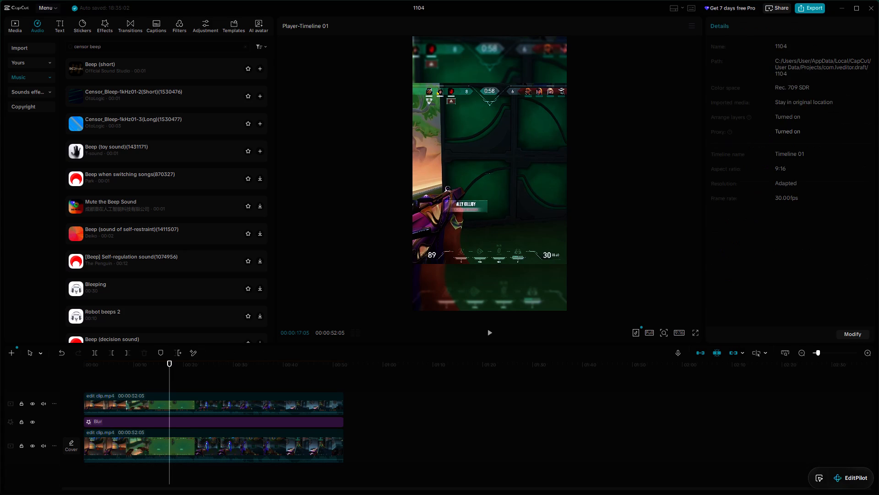
Replay the footage briefly from about 12 seconds.
left_click_drag(169, 383, 146, 380)
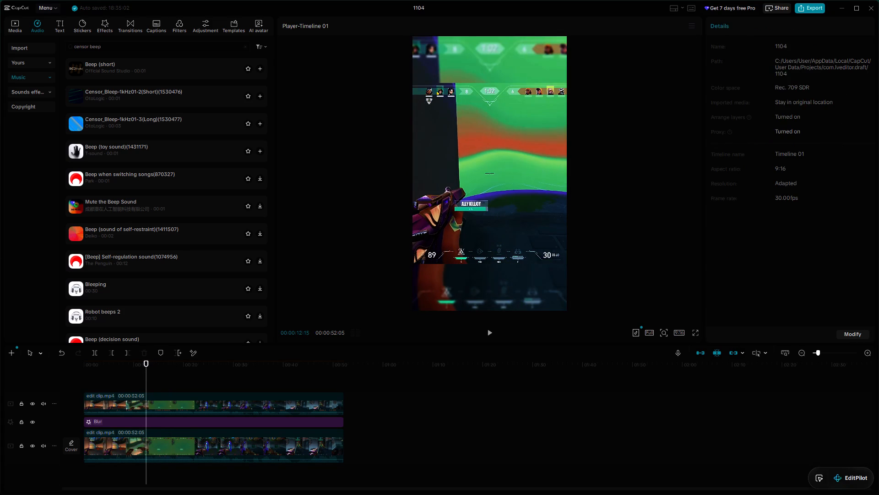
left_click(486, 337)
key("space")
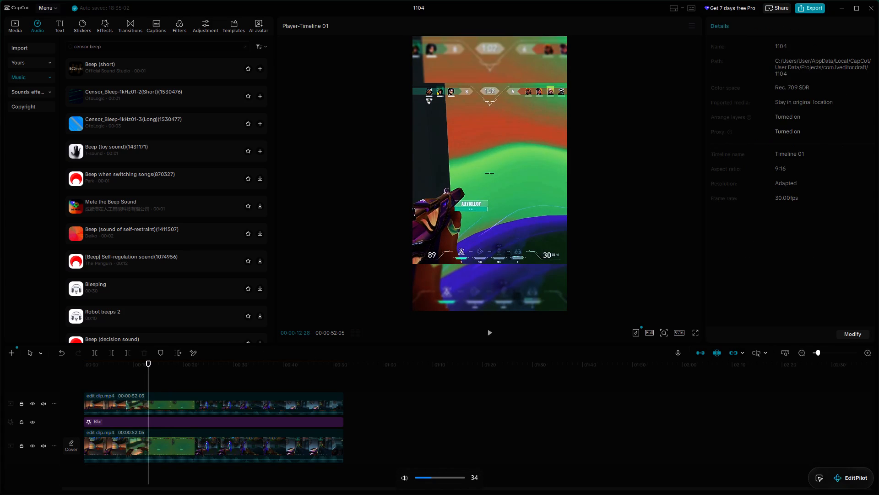
Replay the footage from about 12 to 14 seconds to find where the unwanted audio starts.
key("space")
key("space")
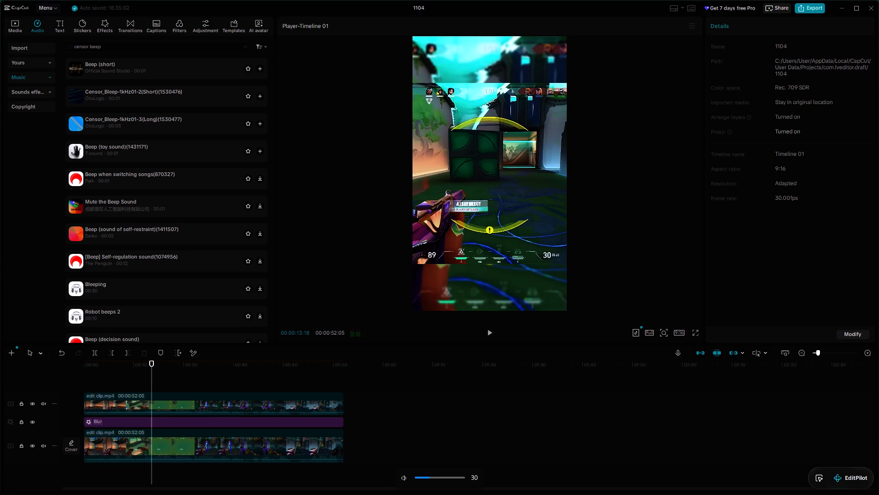
key("space")
key("space")
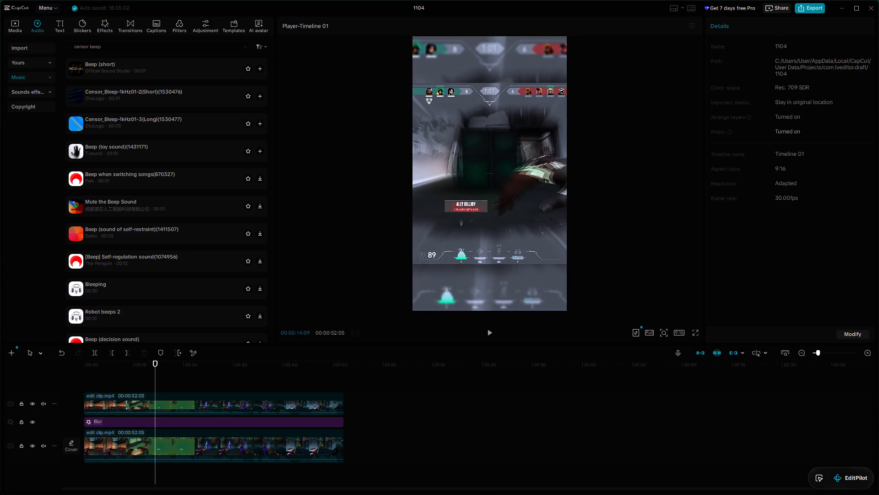
Mute the track of the blurred background copy, keeping the upper footage track's sound on.
left_click(158, 447)
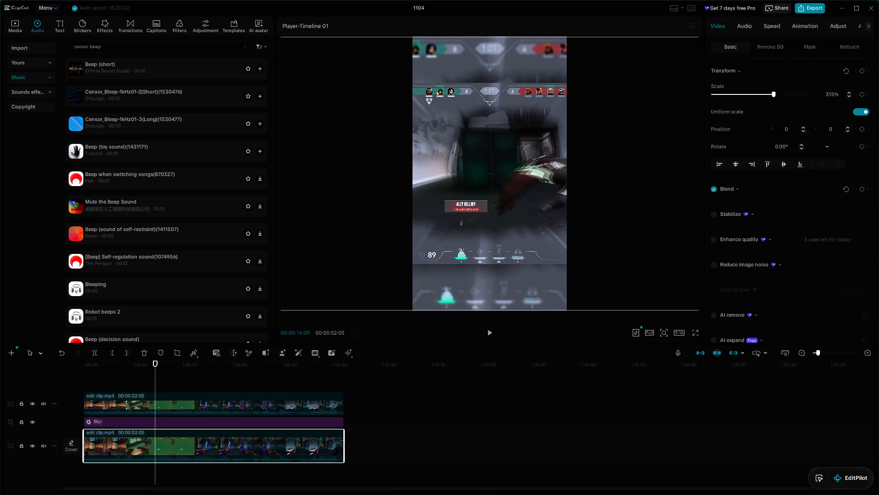
left_click(44, 402)
left_click(42, 445)
left_click(43, 401)
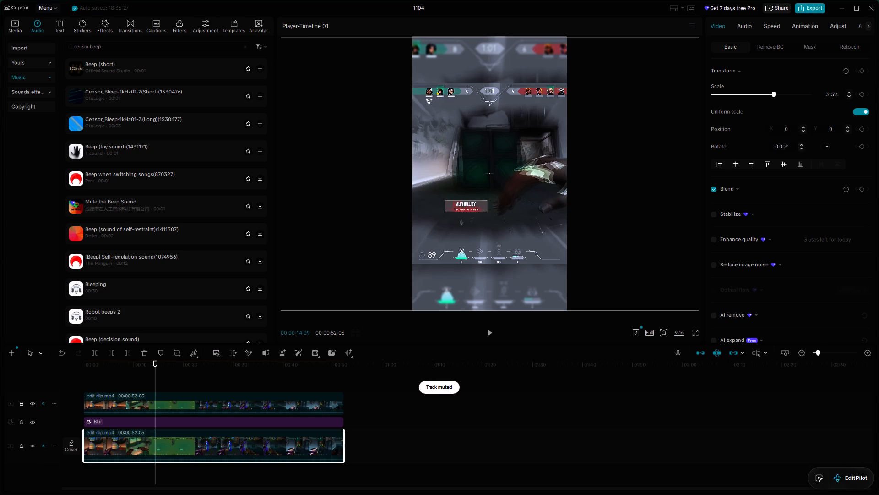
Split the upper footage clip at 00:00:14:09 and again at 00:00:17:11 to isolate the section between them.
left_click(157, 403)
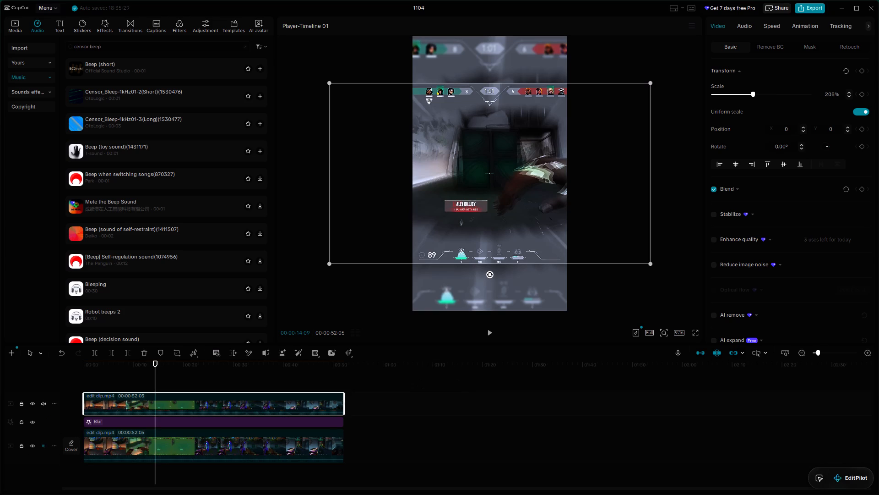
key("ctrl+b")
key("space")
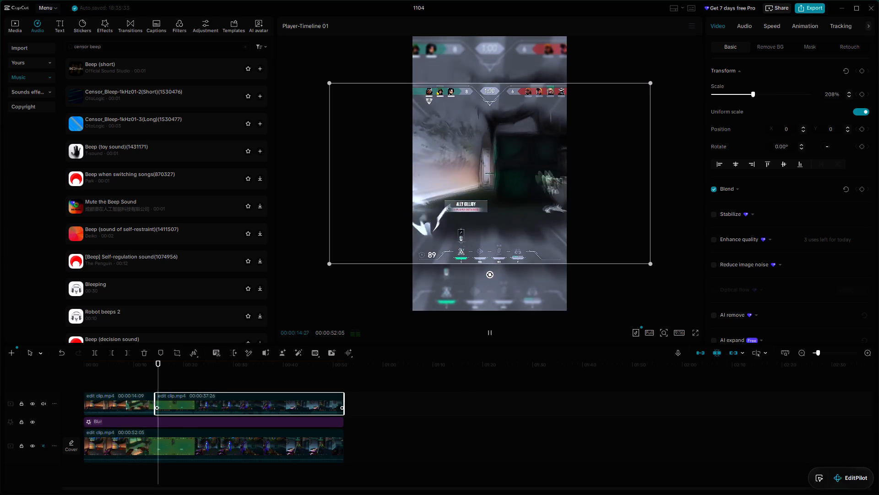
key("space")
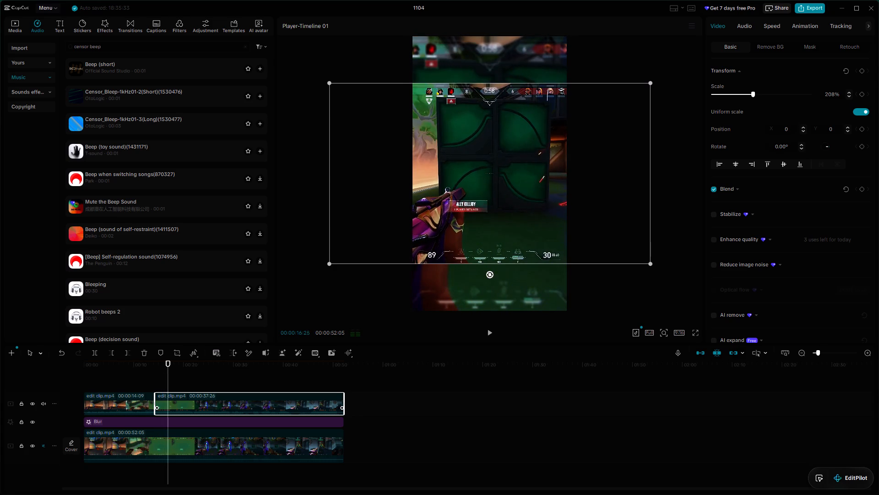
key("space")
key("space")
key("space")
key("space")
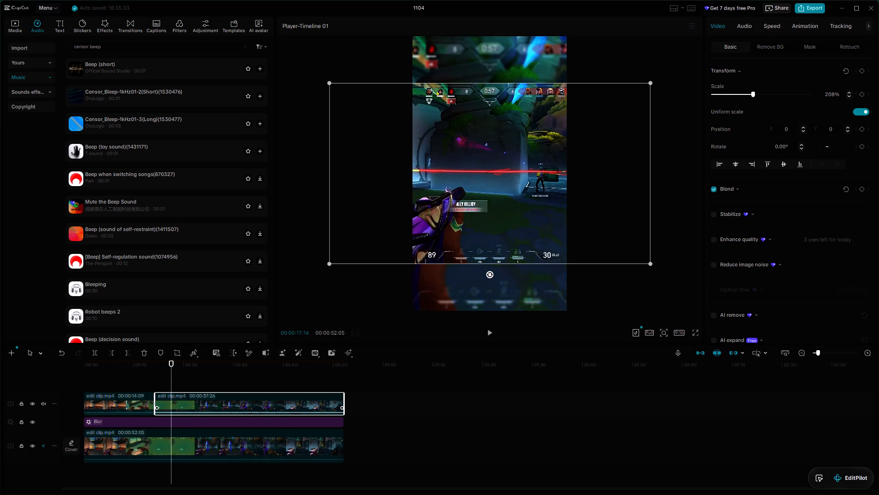
left_click(169, 375)
key("space")
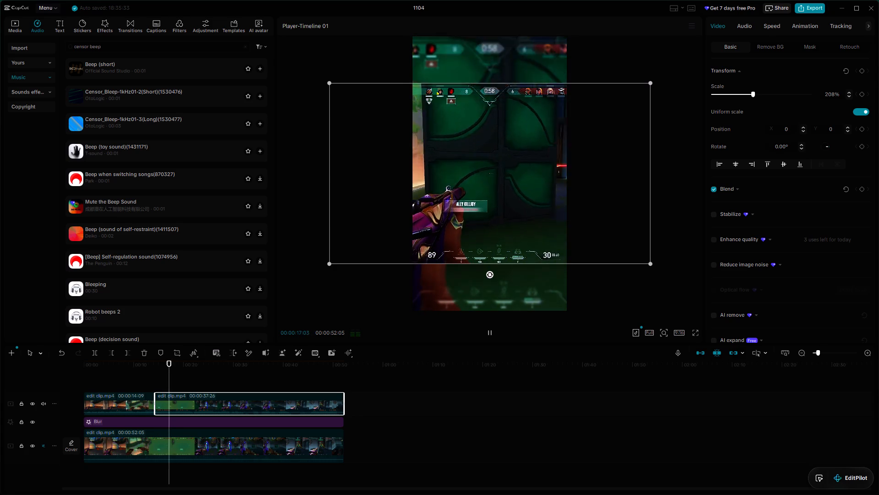
key("space")
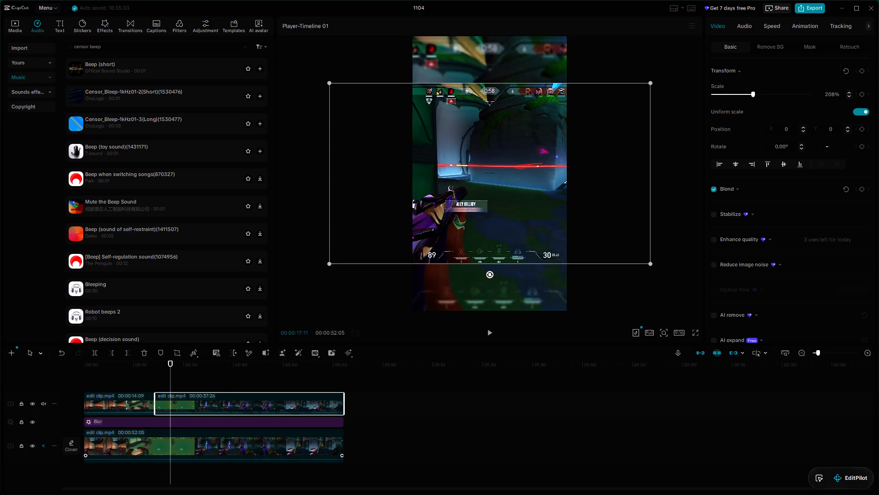
key("ctrl+b")
Lower the audio volume of the isolated section of the upper clip between 14:09 and 17:11.
left_click(163, 400)
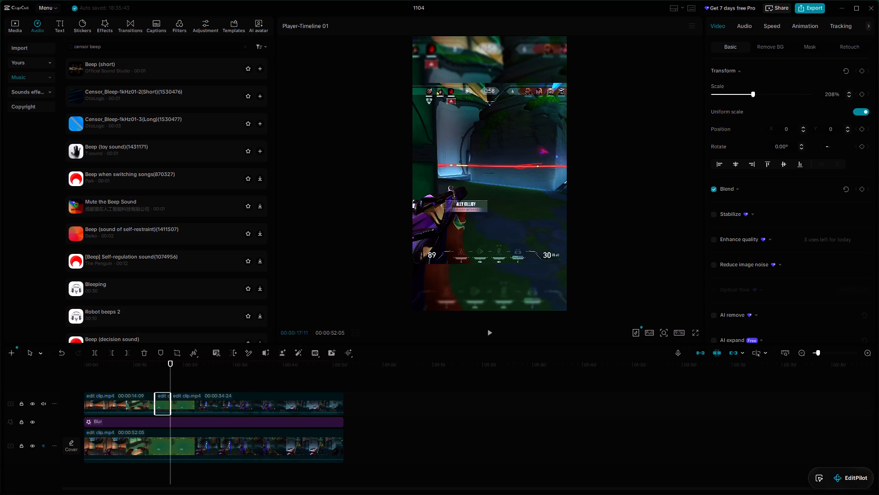
left_click(161, 410)
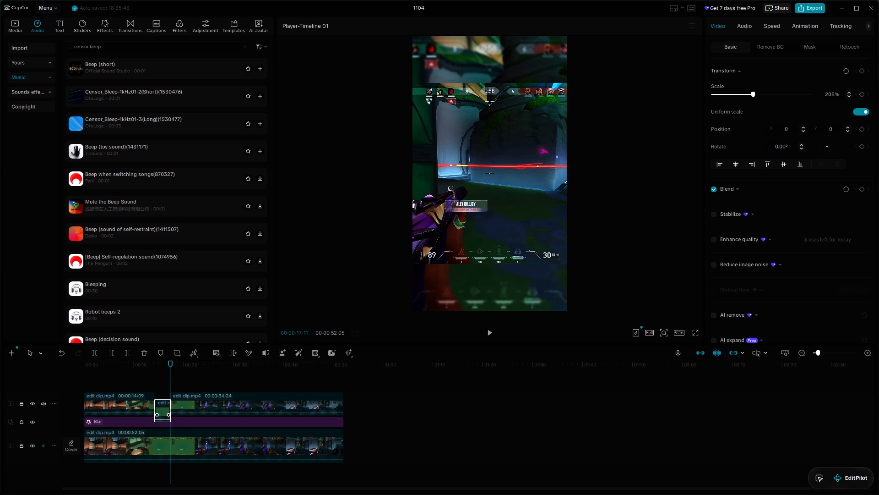
right_click(161, 411)
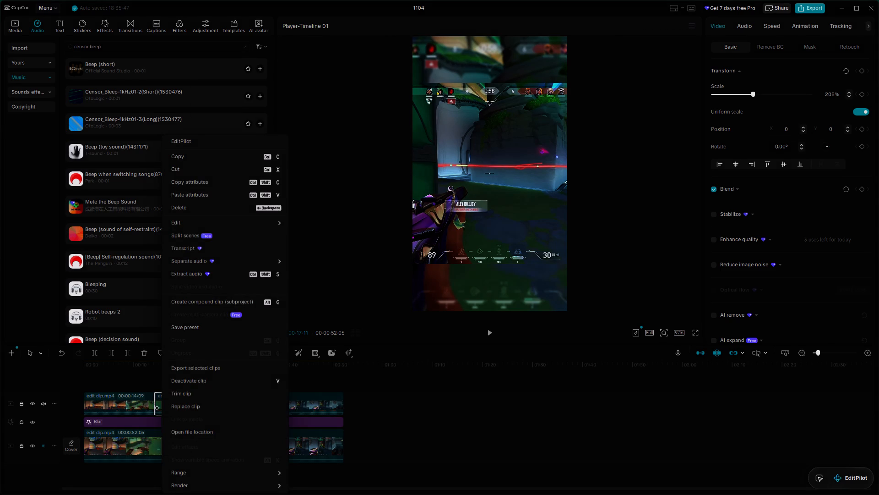
left_click(369, 382)
scroll(369, 383, "up", 8, "ctrl")
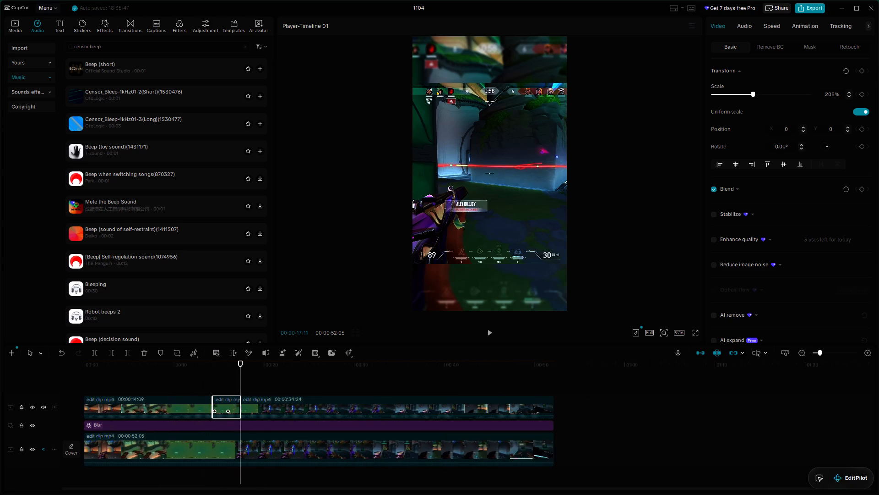
left_click_drag(244, 416, 244, 413)
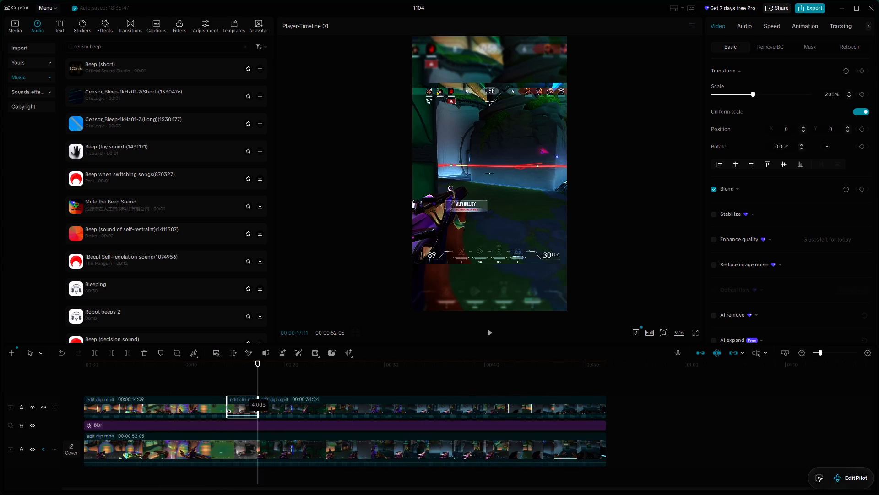
left_click_drag(244, 413, 240, 426)
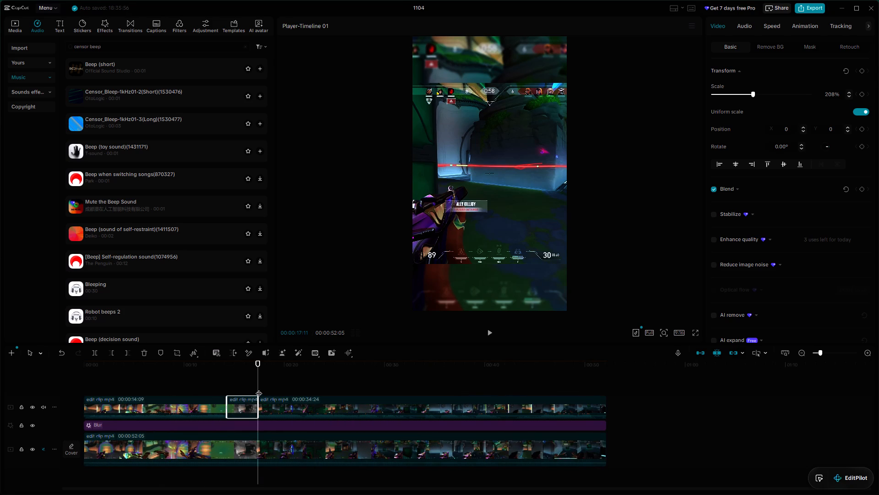
Review the edit by playing it from about 12 seconds, in full from the start, and again from about 37 seconds to the end.
left_click_drag(259, 389, 207, 380)
key("space")
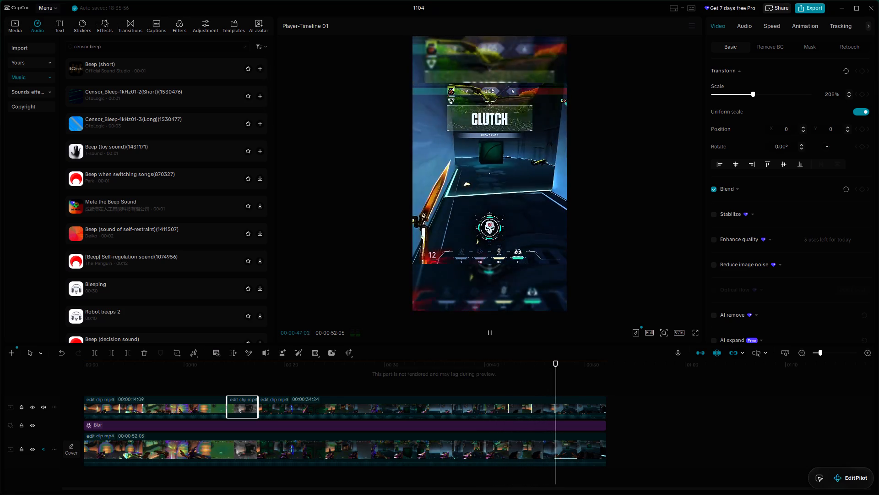
left_click(489, 335)
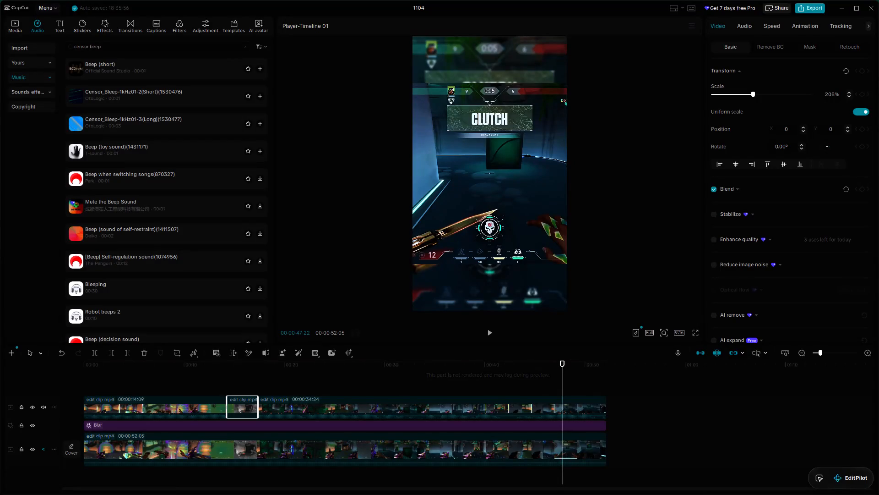
left_click_drag(564, 379, 61, 397)
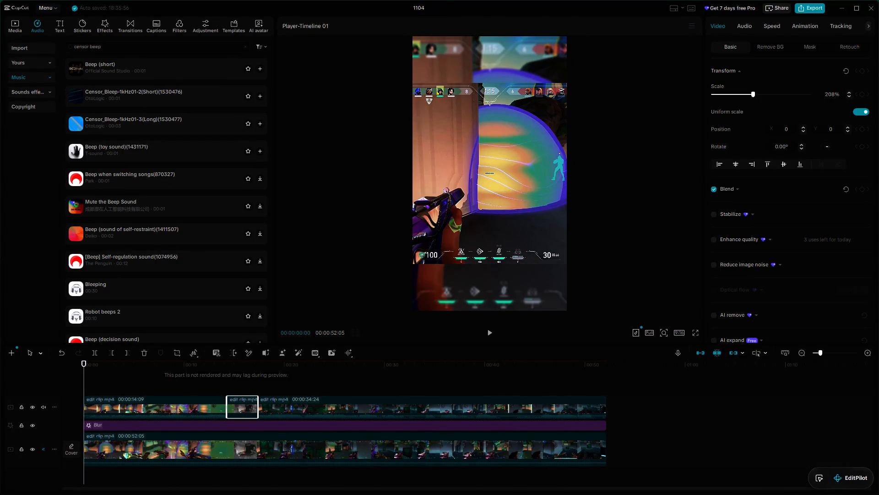
left_click(488, 332)
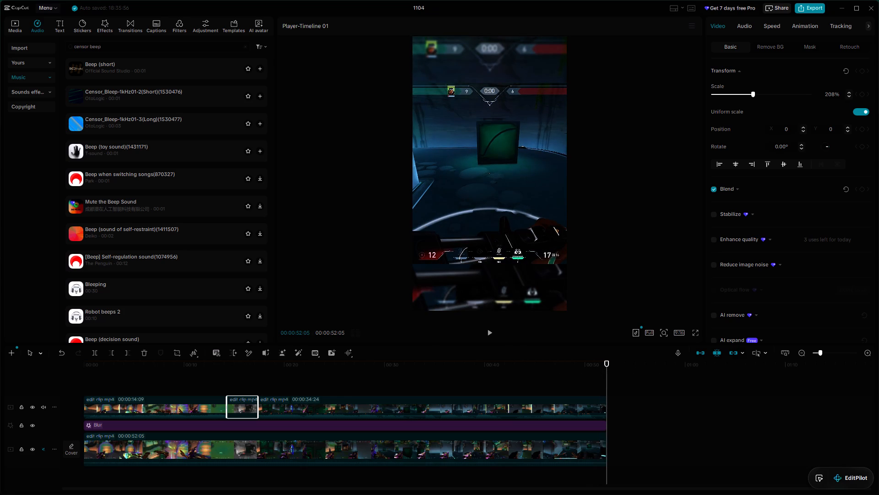
left_click_drag(605, 373, 463, 382)
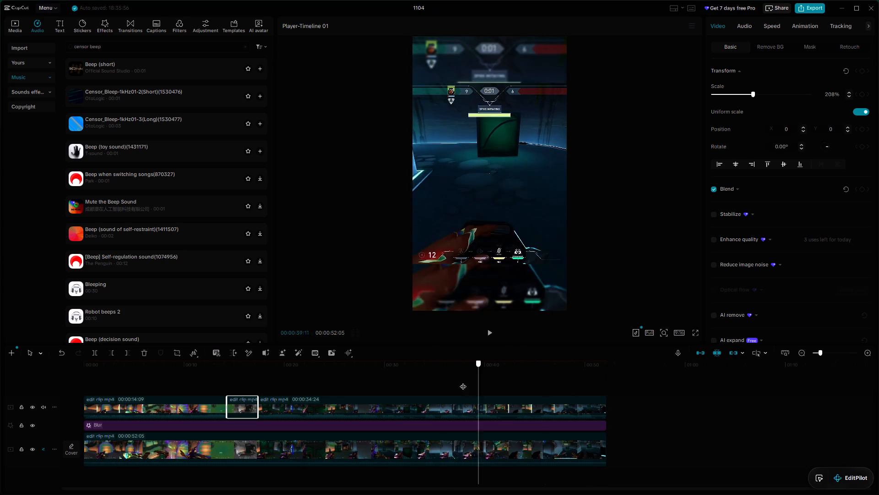
left_click_drag(463, 382, 450, 381)
left_click(490, 335)
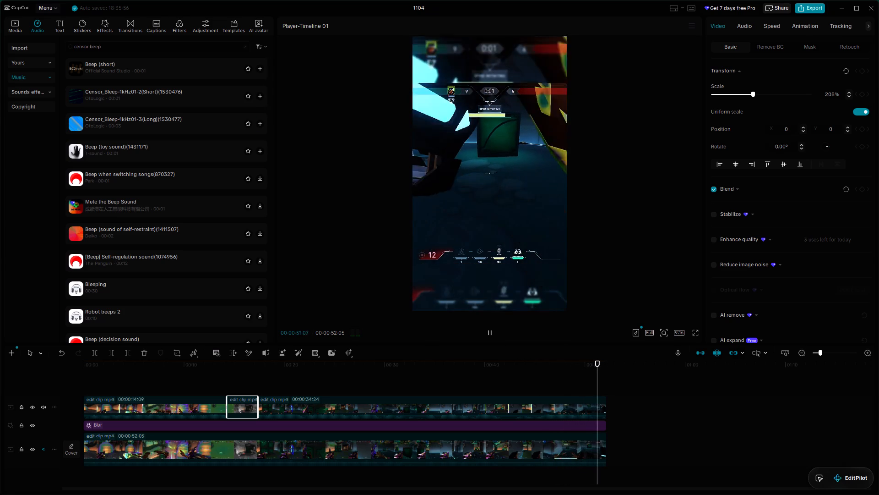
left_click(637, 379)
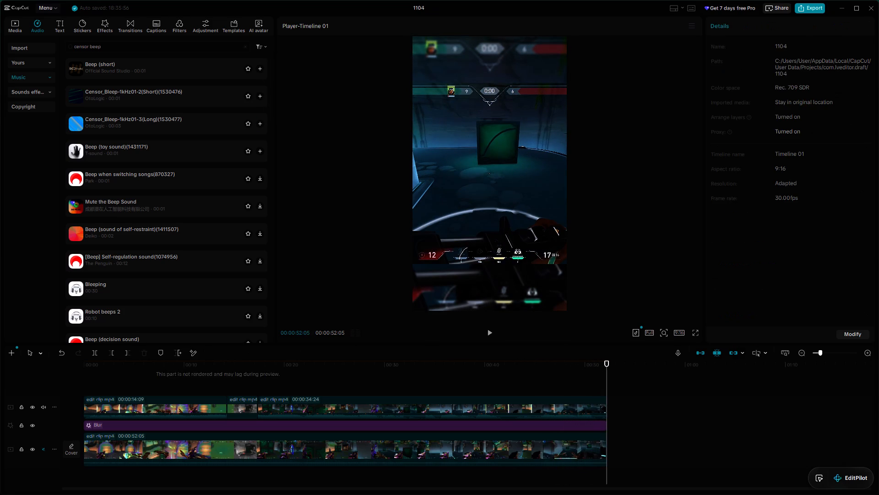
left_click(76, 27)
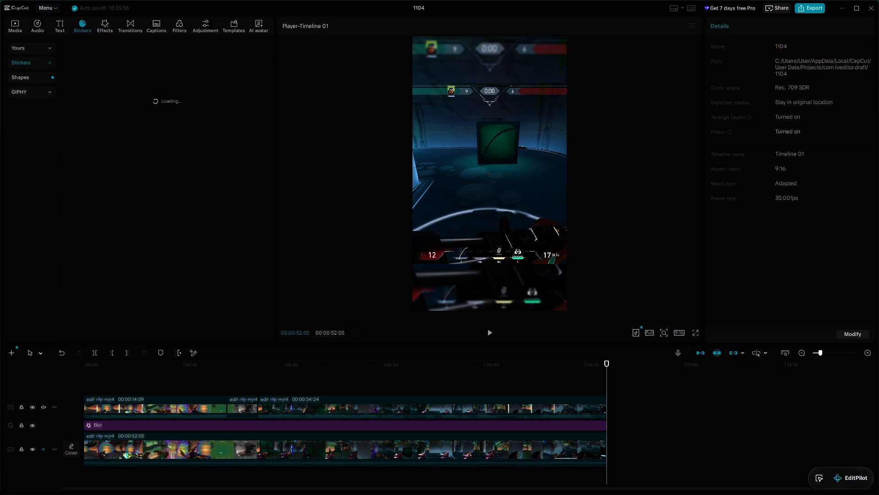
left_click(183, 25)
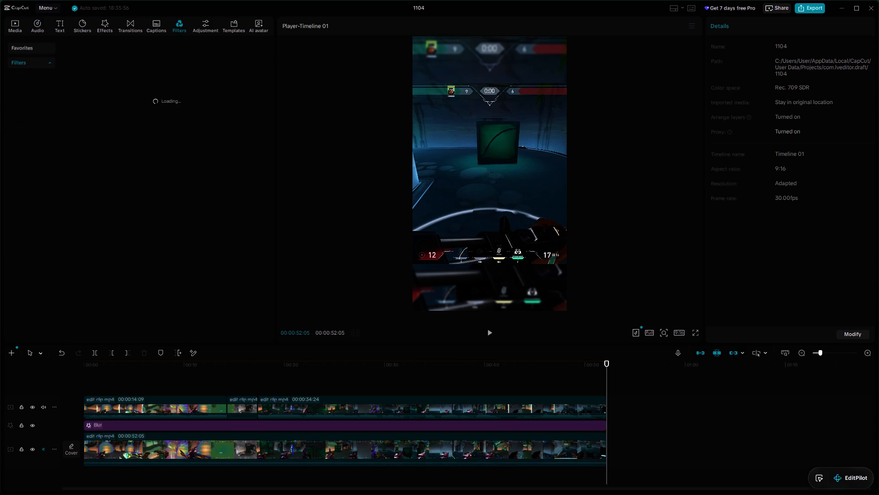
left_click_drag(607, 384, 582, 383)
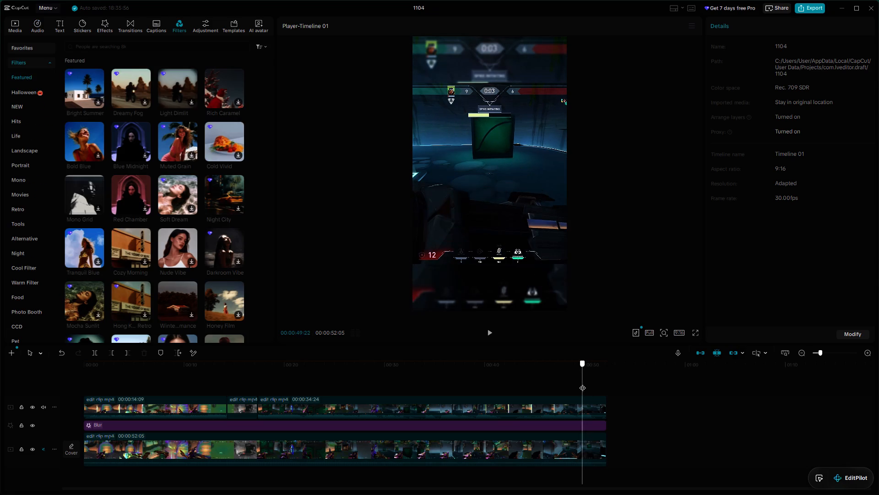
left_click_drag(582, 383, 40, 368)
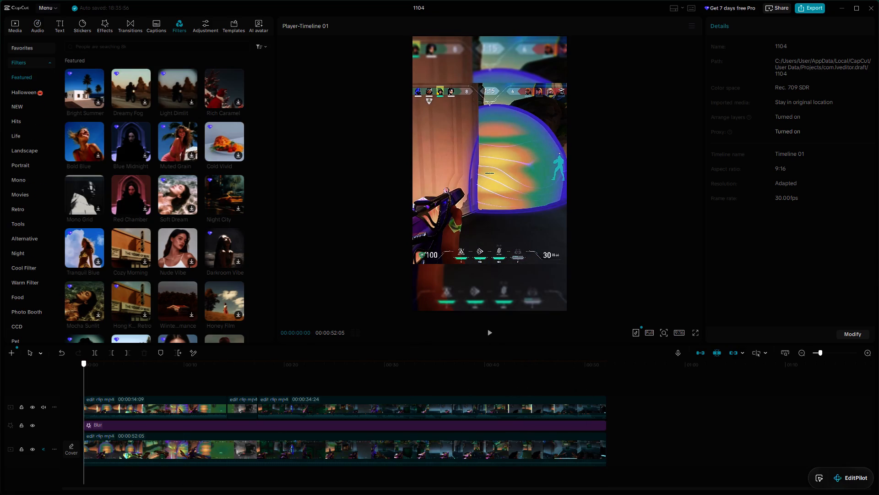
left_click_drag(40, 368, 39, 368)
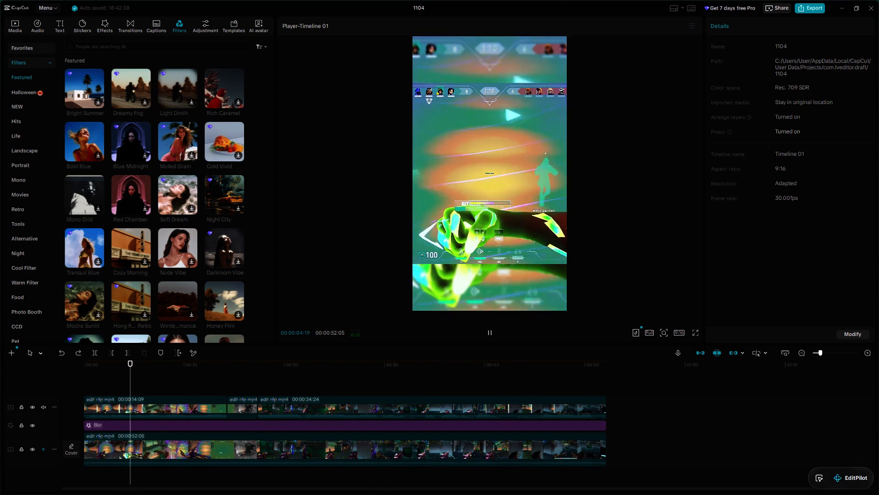
left_click(487, 332)
Return to ChatGPT in Chrome and extend the unsent message to ask whether the 50-second clip should go in Shorts.
key("alt+Tab")
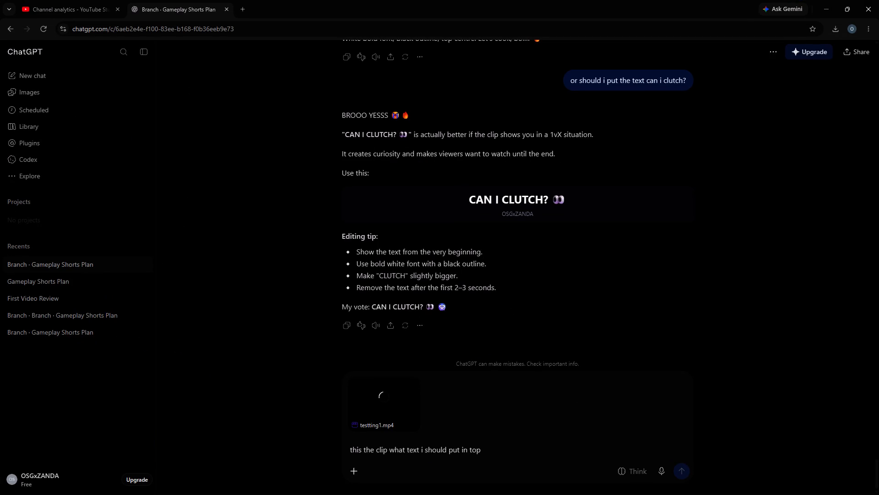
key("space")
type("and it is 50 sex should it og")
key("BackSpace")
key("BackSpace")
type("go")
key("space")
type("in shorts?")
key("Return")
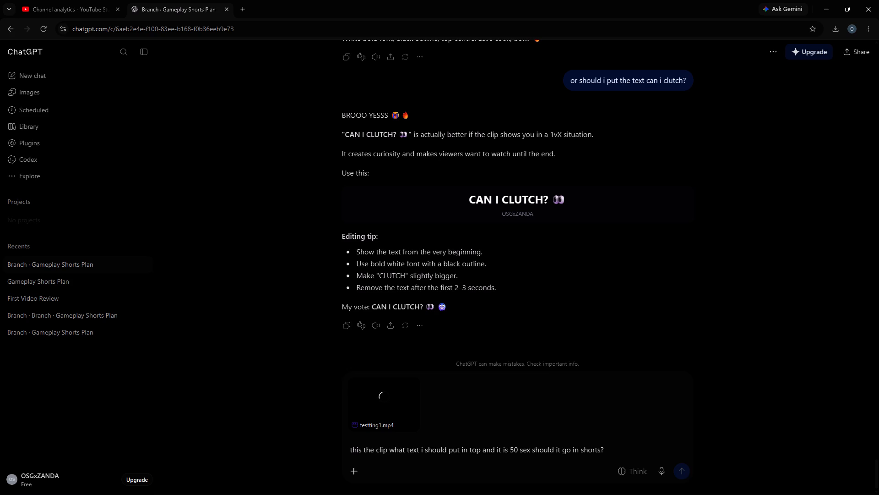
In CapCut, play the edit from about 5 to 41 seconds and move the playhead back to about 24 seconds.
left_click(821, 10)
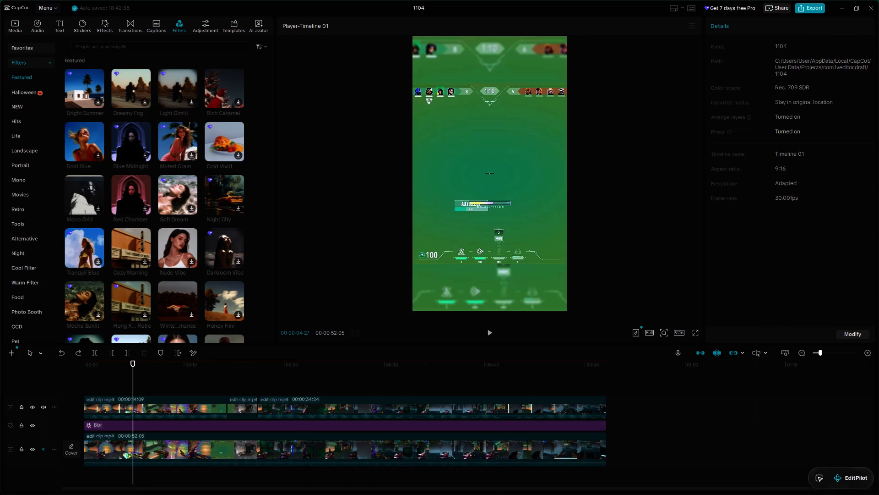
left_click(488, 331)
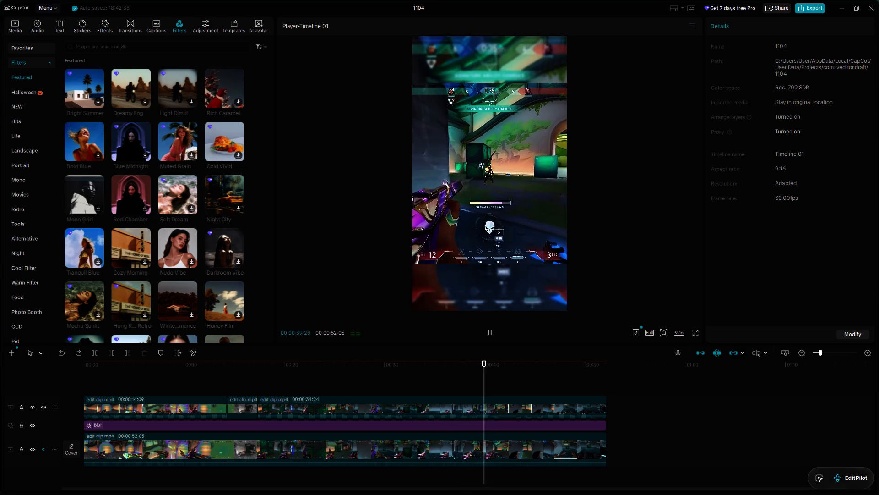
left_click(489, 326)
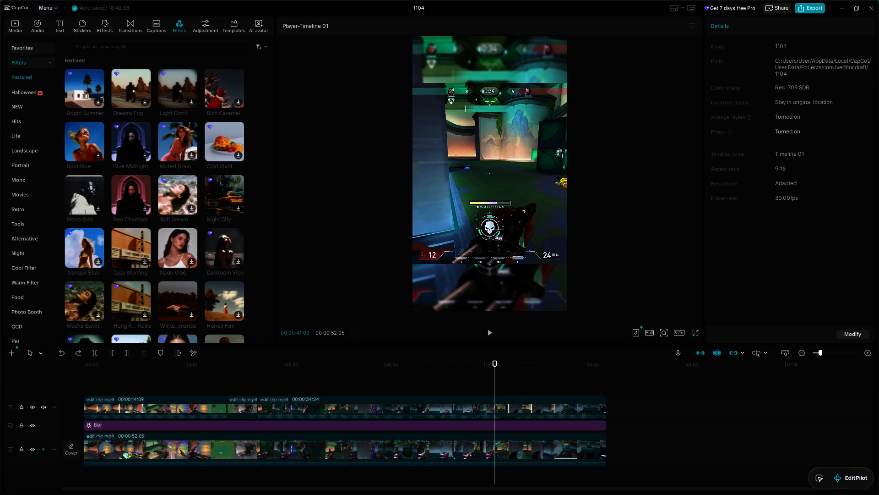
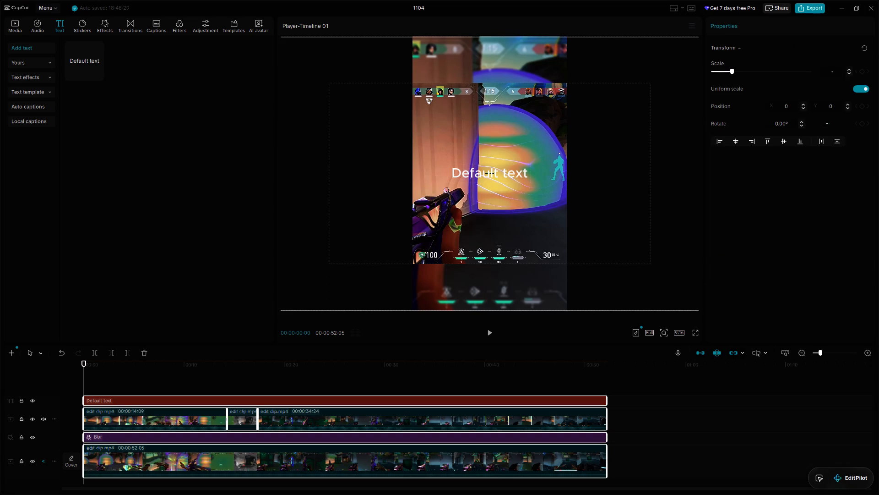
left_click(373, 401)
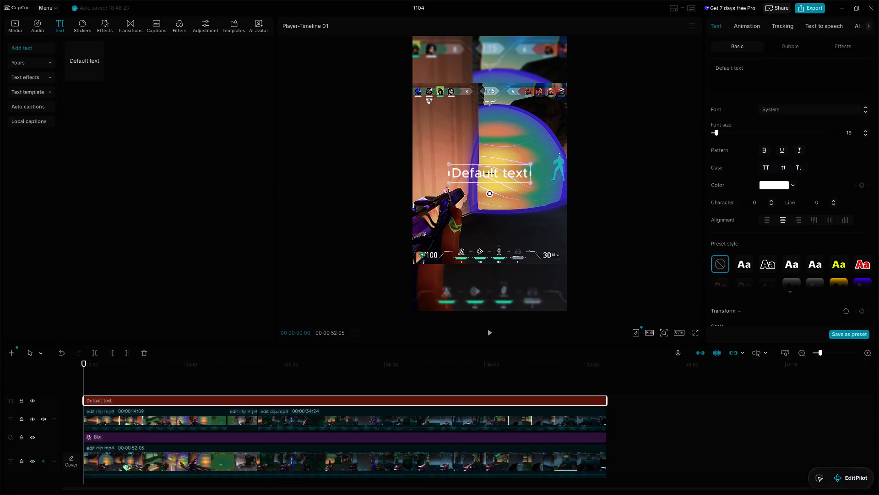
left_click_drag(766, 71, 689, 66)
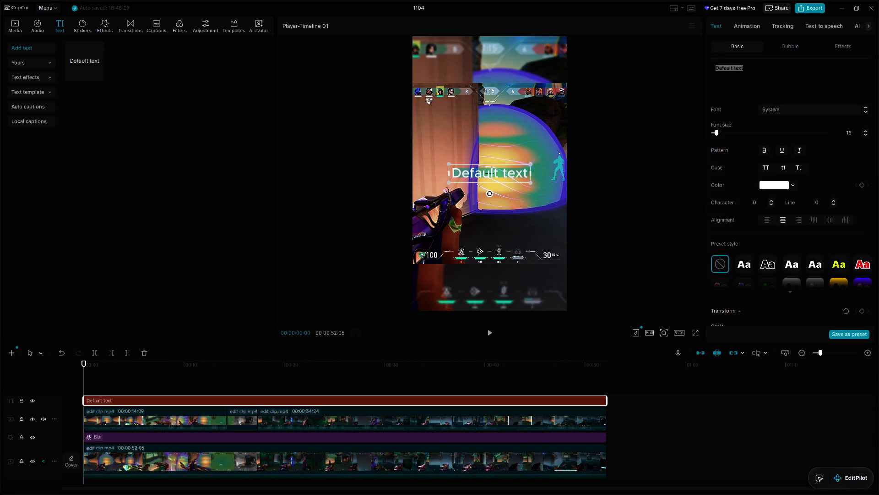
key("ctrl+v")
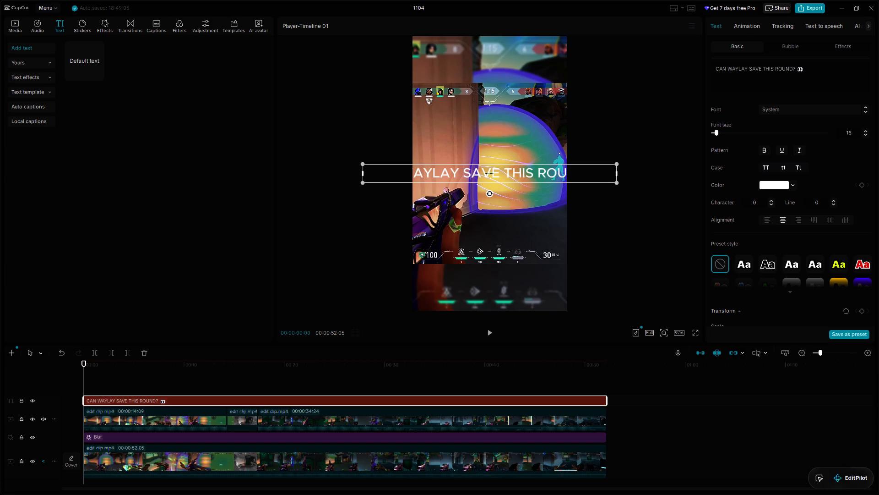
Scale the title down in the preview until the whole line fits within the width of the 9:16 frame.
left_click_drag(616, 181, 603, 177)
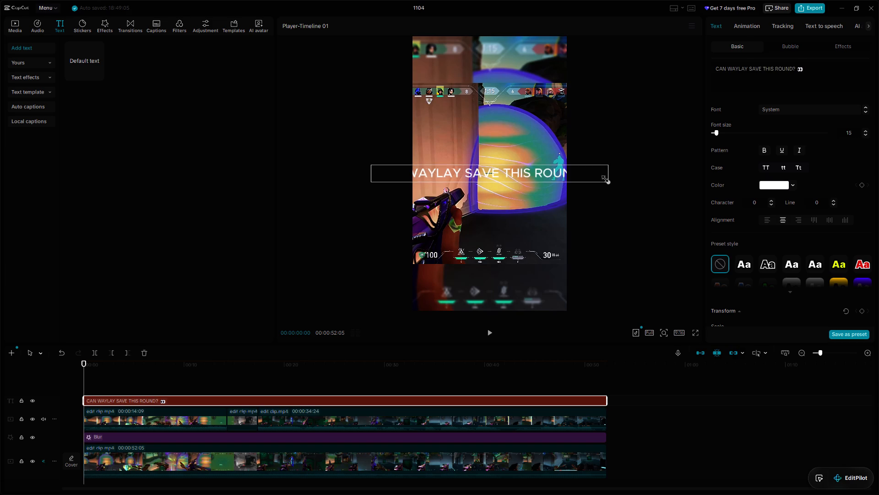
left_click_drag(603, 177, 523, 170)
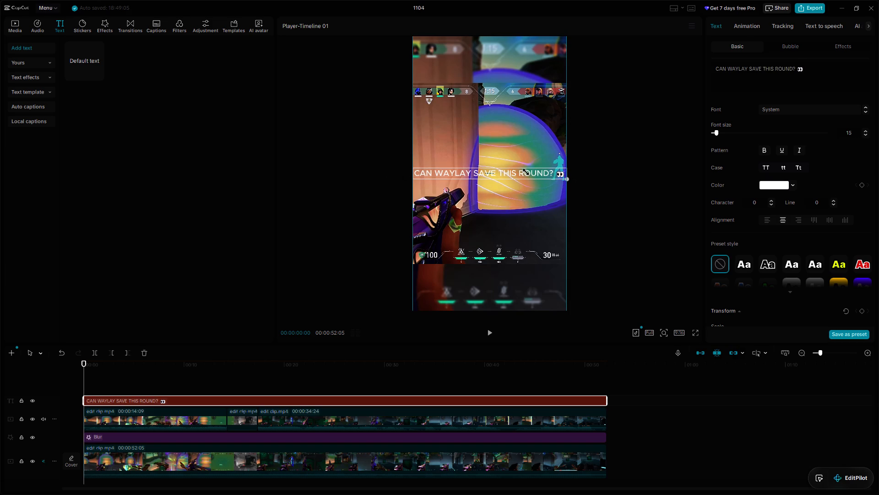
left_click_drag(523, 170, 521, 170)
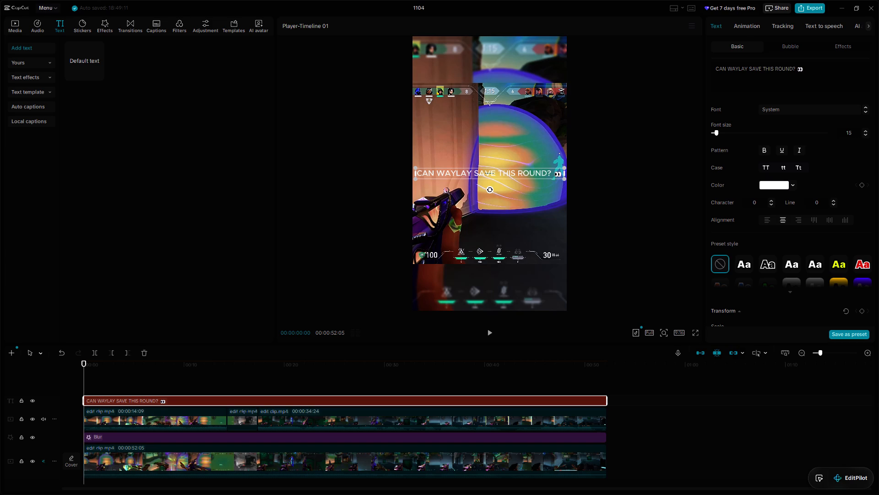
Delete the eyes emoji from the end of the title so it reads "CAN WAYLAY SAVE THIS ROUND?".
left_click(823, 68)
key("BackSpace")
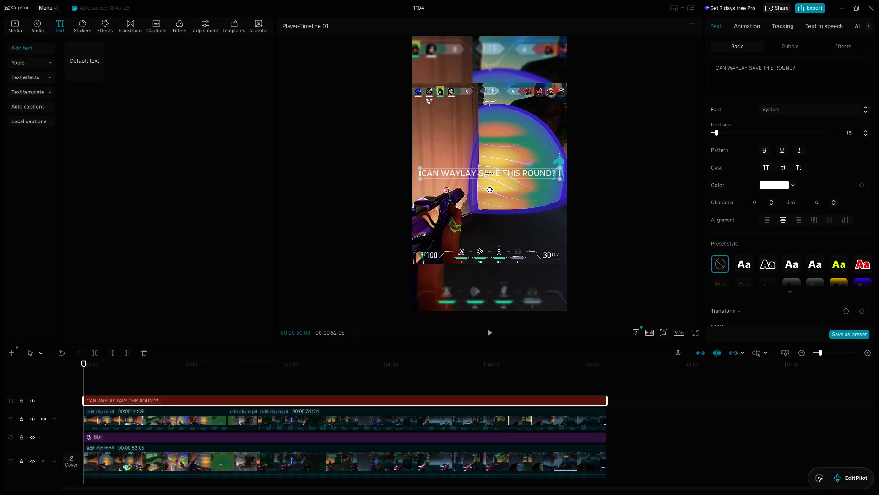
Change the title's font to Rubik-Bold.
left_click(819, 111)
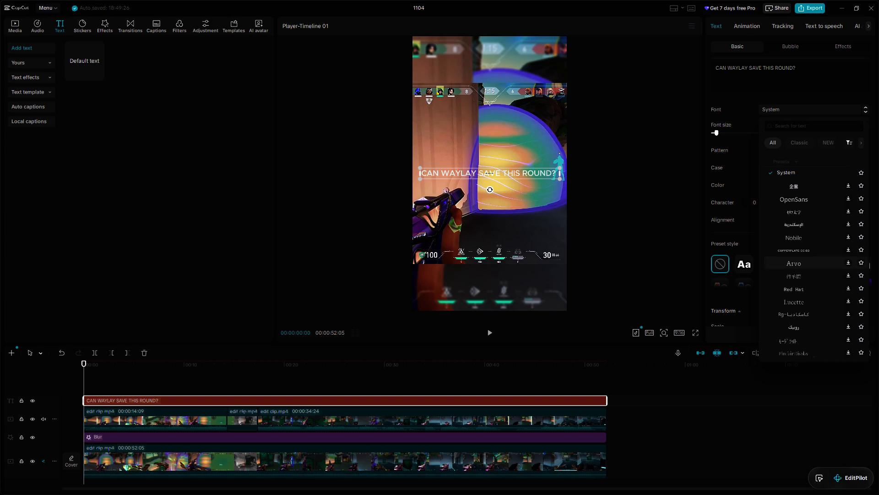
scroll(799, 230, "down", 1)
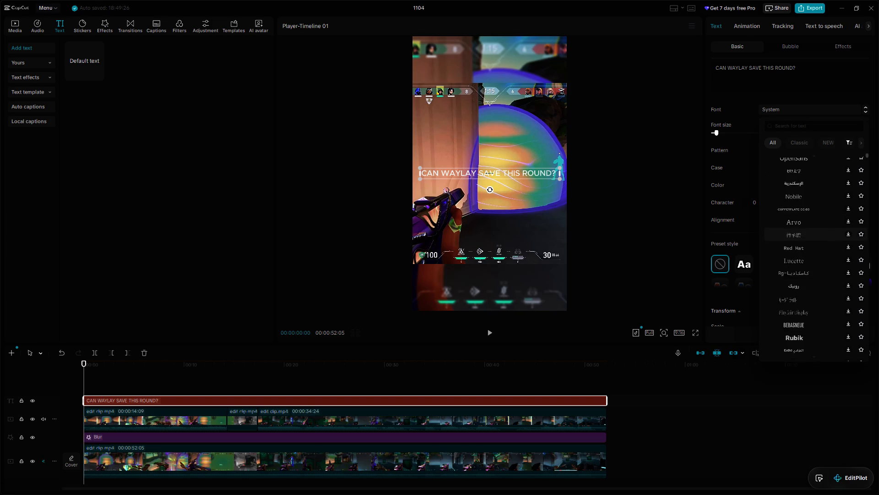
scroll(799, 230, "down", 1)
left_click(798, 296)
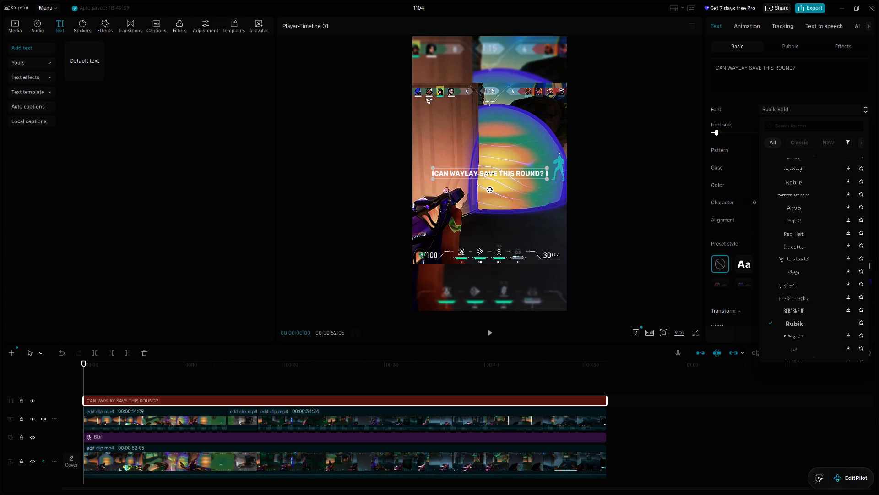
left_click(807, 335)
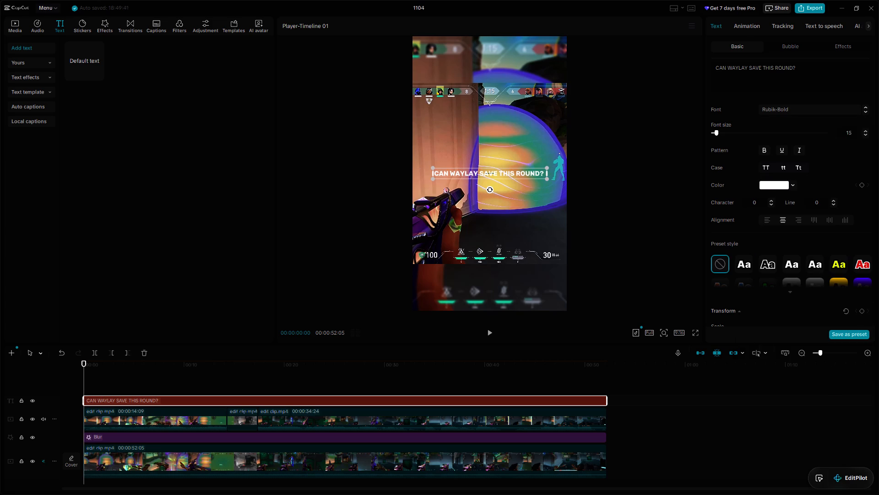
Move the title up into the blurred band just above the gameplay clip, keeping it horizontally centred.
left_click_drag(484, 172, 483, 147)
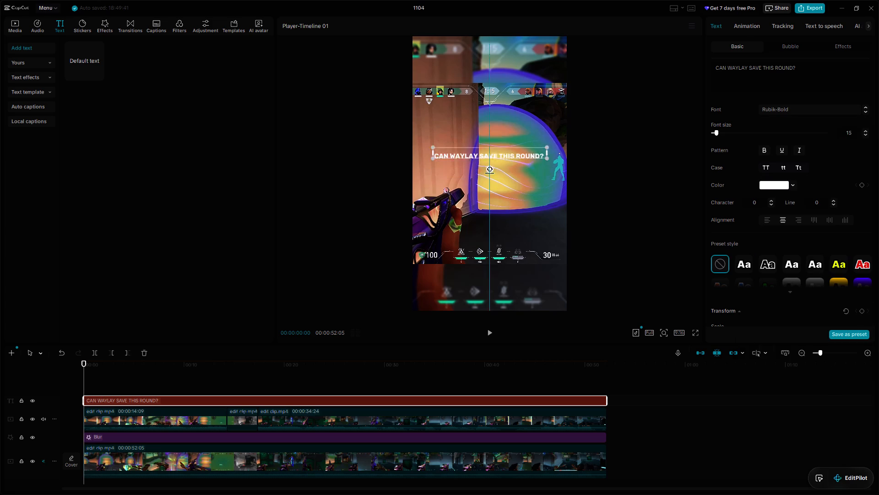
left_click_drag(483, 147, 483, 75)
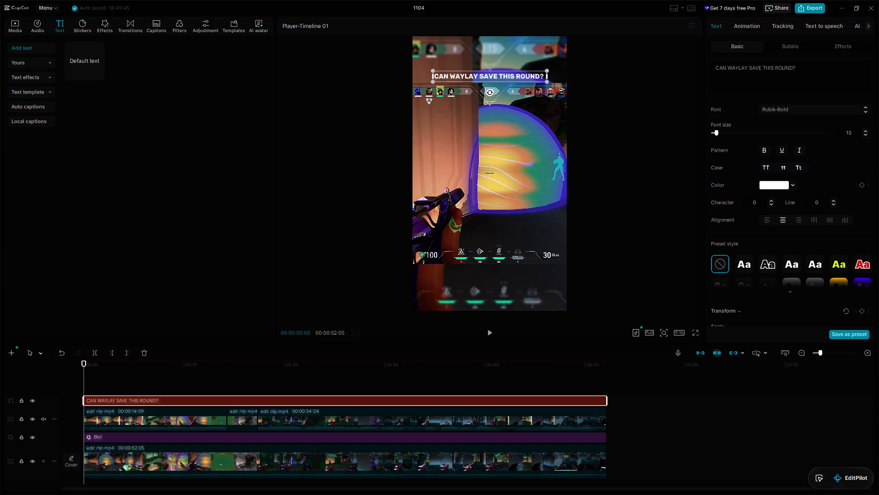
Apply the preset style with white letters and a black outline to the title, after trying other presets.
left_click(748, 267)
left_click(760, 265)
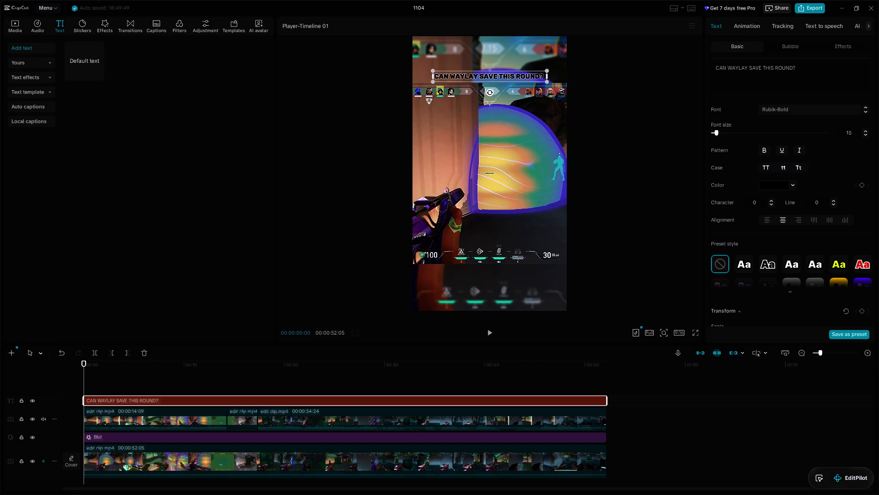
left_click(764, 270)
left_click(813, 265)
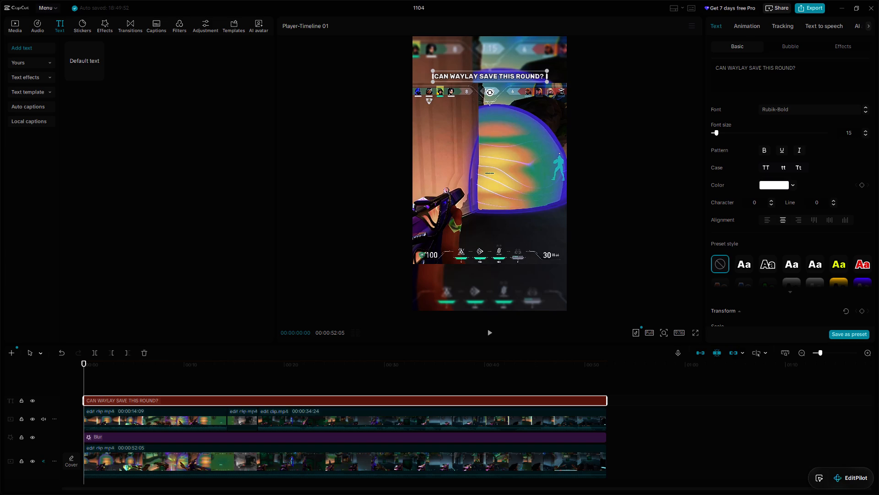
left_click(743, 260)
Set the title's font size to 19.
left_click(717, 130)
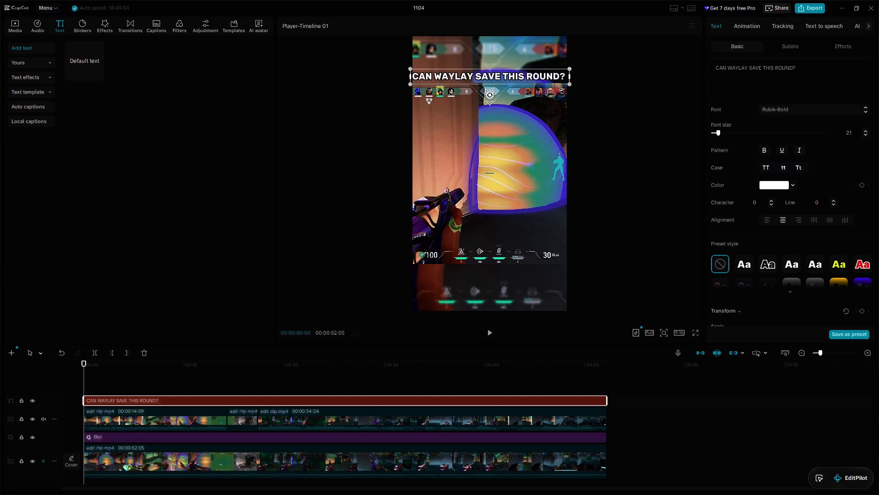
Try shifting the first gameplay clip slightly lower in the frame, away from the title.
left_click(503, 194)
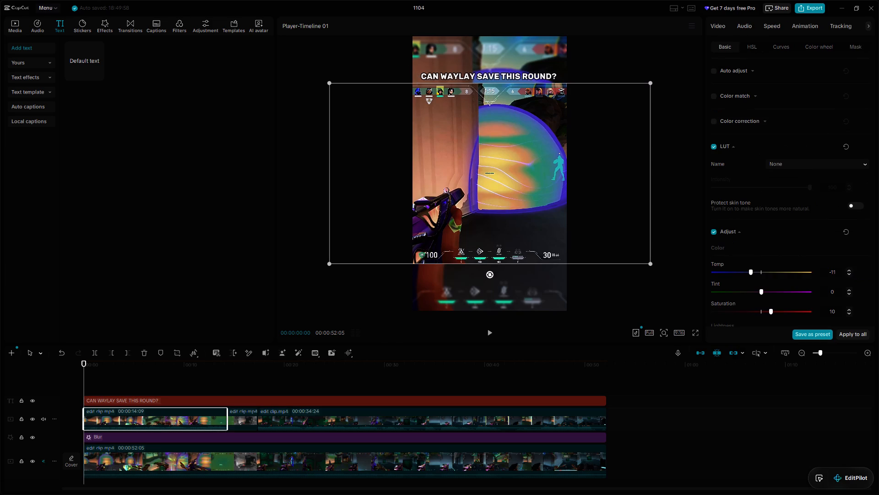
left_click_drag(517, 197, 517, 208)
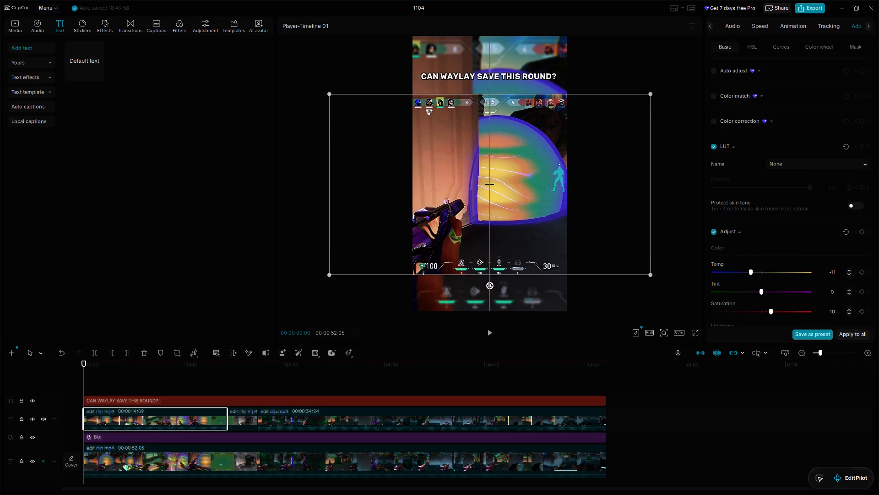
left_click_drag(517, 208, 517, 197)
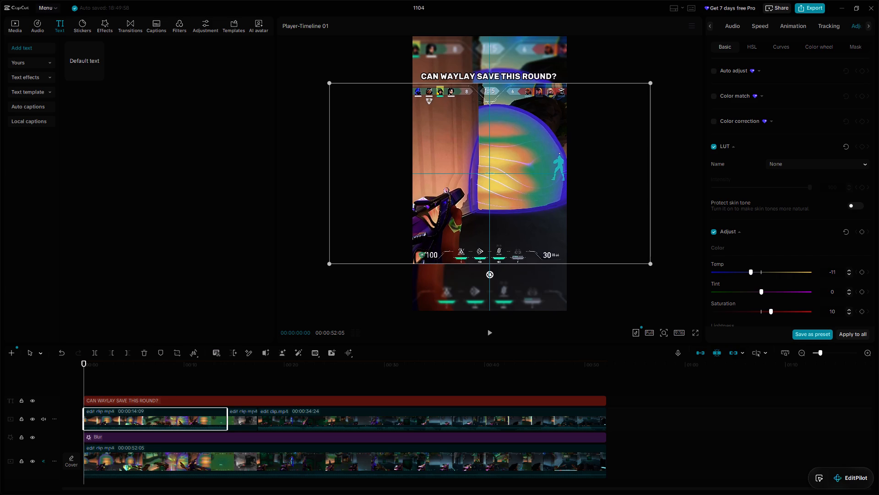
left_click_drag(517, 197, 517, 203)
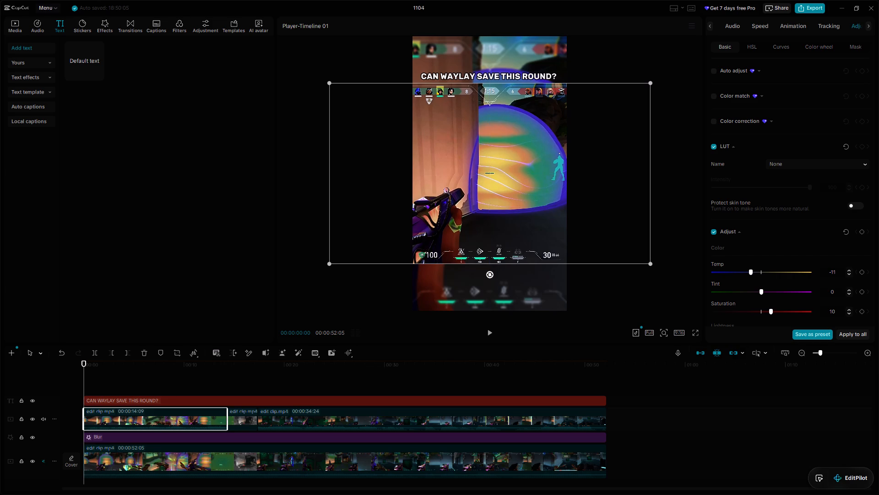
Reselect the title, keep its alignment centred, and reduce its scale to 56%.
left_click(518, 74)
left_click(518, 74)
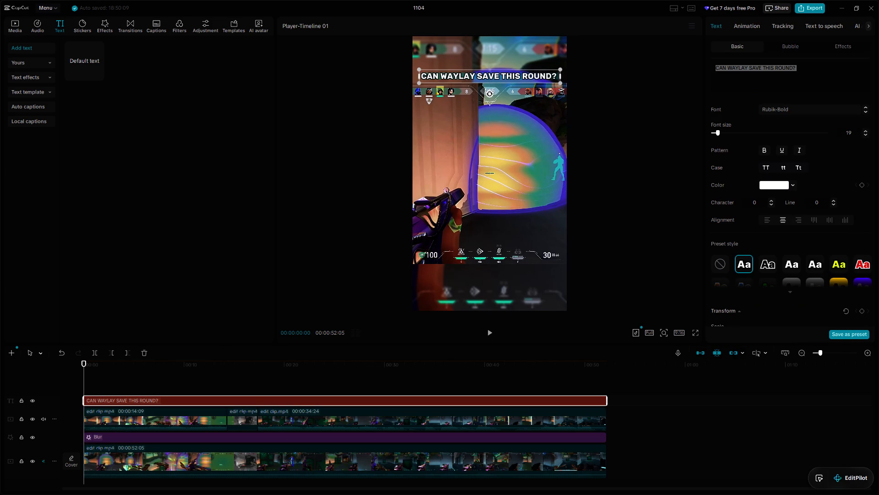
scroll(819, 179, "down", 1)
left_click(771, 187)
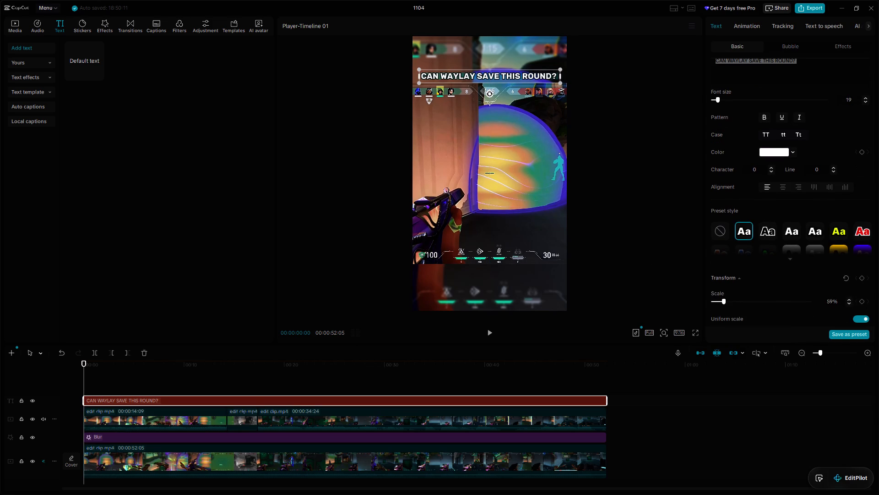
left_click(780, 188)
scroll(836, 125, "down", 2)
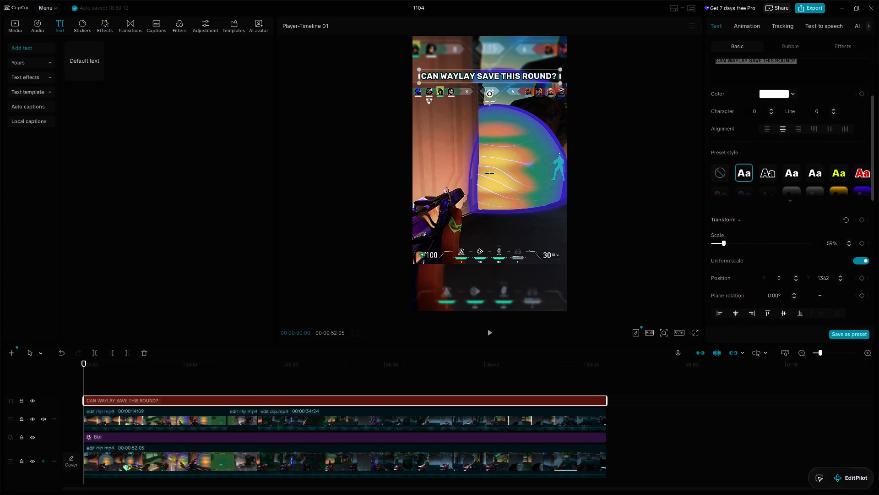
left_click(724, 242)
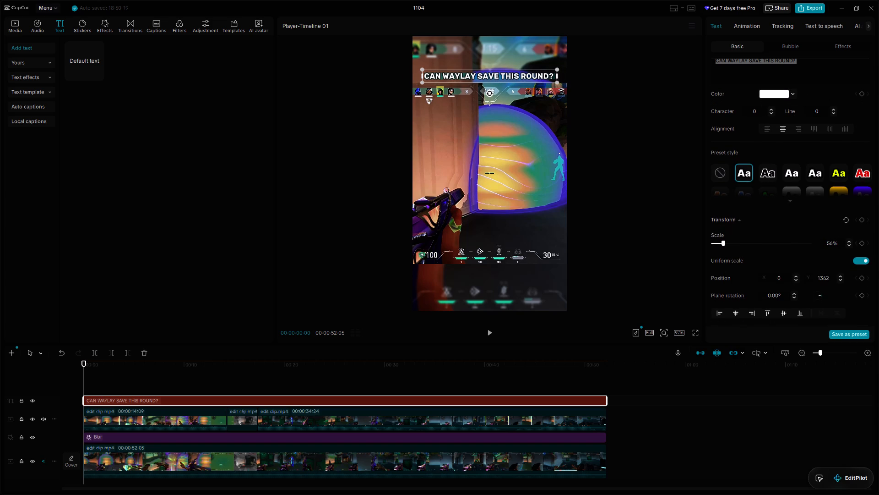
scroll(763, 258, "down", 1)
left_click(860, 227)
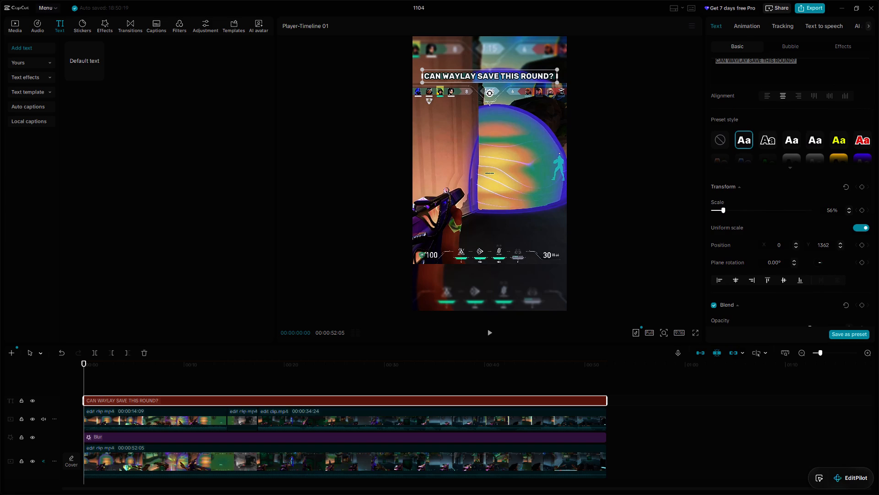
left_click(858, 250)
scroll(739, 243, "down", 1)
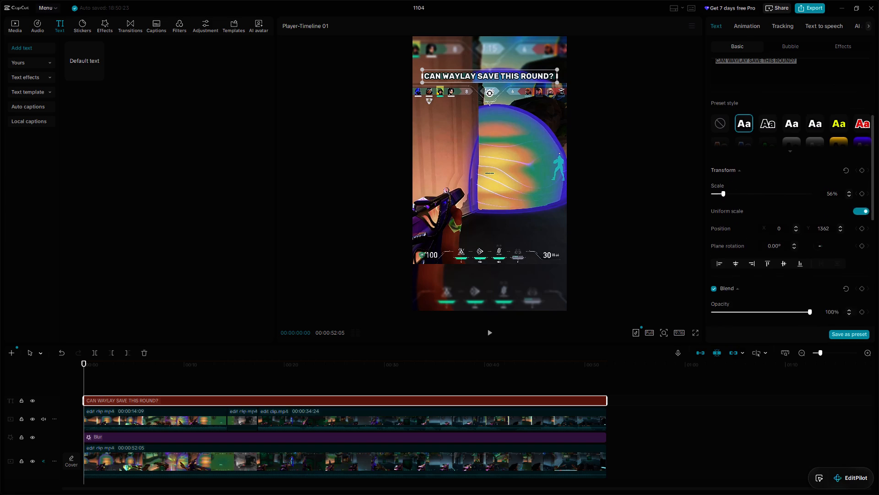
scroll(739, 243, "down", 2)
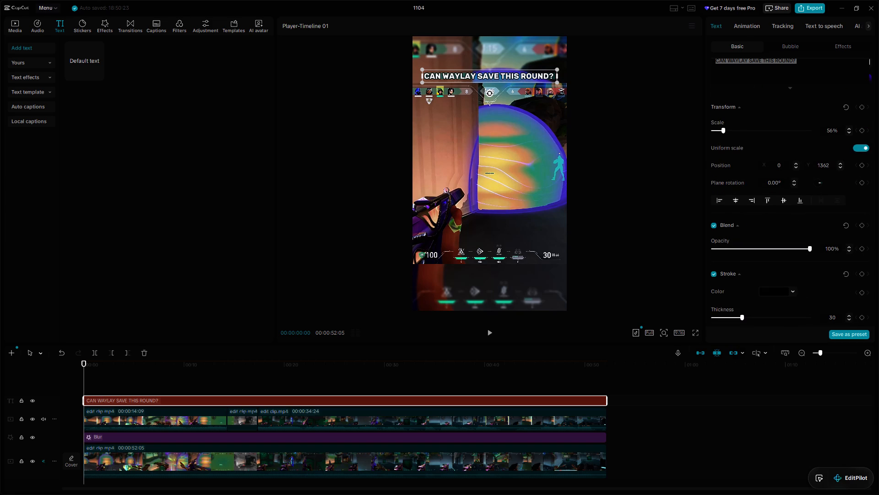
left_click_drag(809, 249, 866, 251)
Keep the title's stroke colour black (000000) and set the stroke thickness to 40.
scroll(809, 272, "down", 2)
left_click(789, 233)
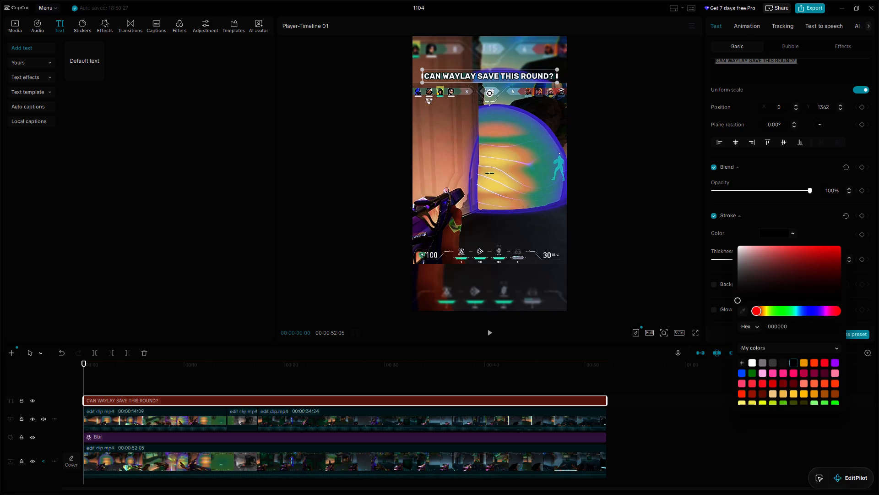
left_click_drag(765, 279, 727, 304)
left_click_drag(727, 304, 727, 304)
left_click(725, 230)
left_click_drag(743, 259, 745, 259)
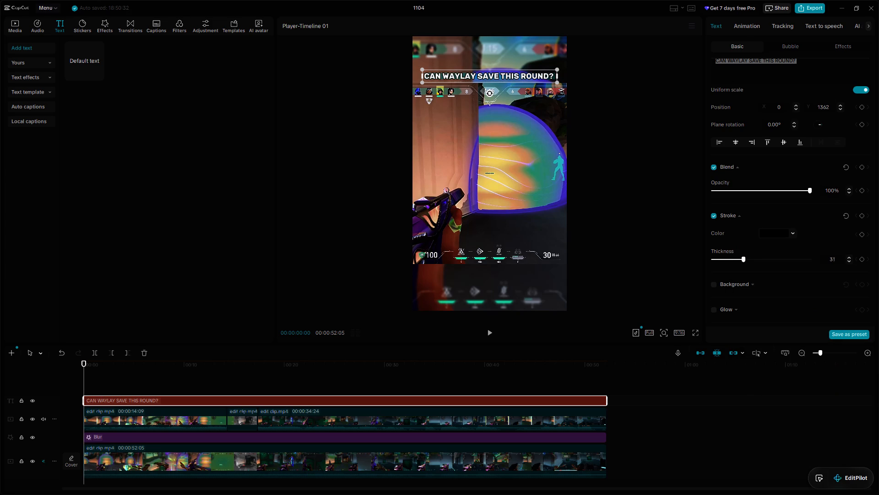
left_click_drag(745, 259, 787, 258)
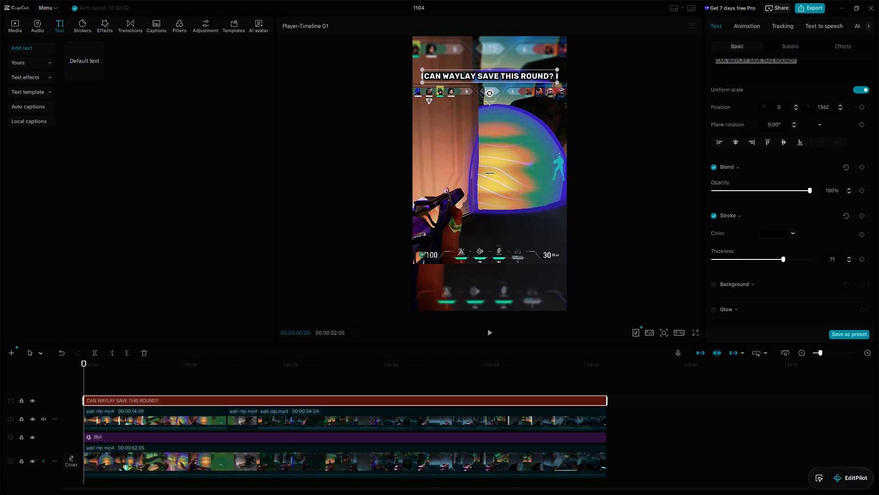
left_click_drag(787, 258, 749, 263)
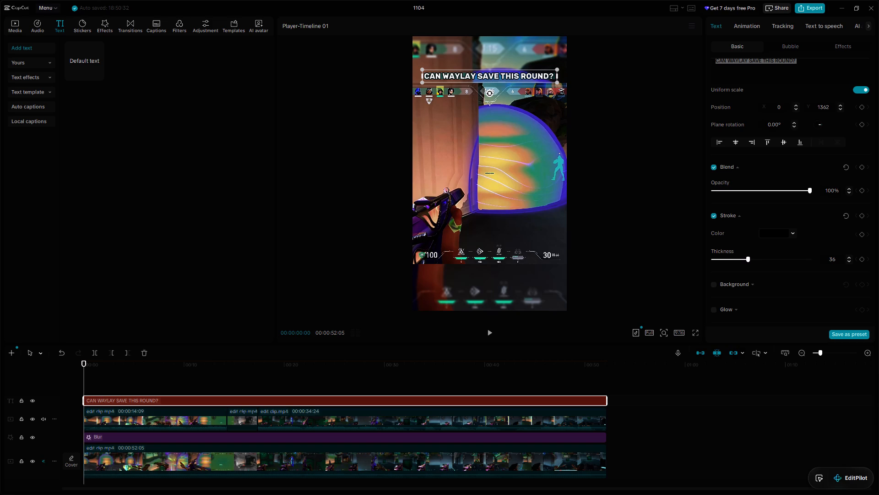
left_click_drag(749, 263, 754, 261)
left_click(849, 262)
Enable Glow on the title and choose the second glow style, which is not marked as Pro.
scroll(828, 220, "down", 4)
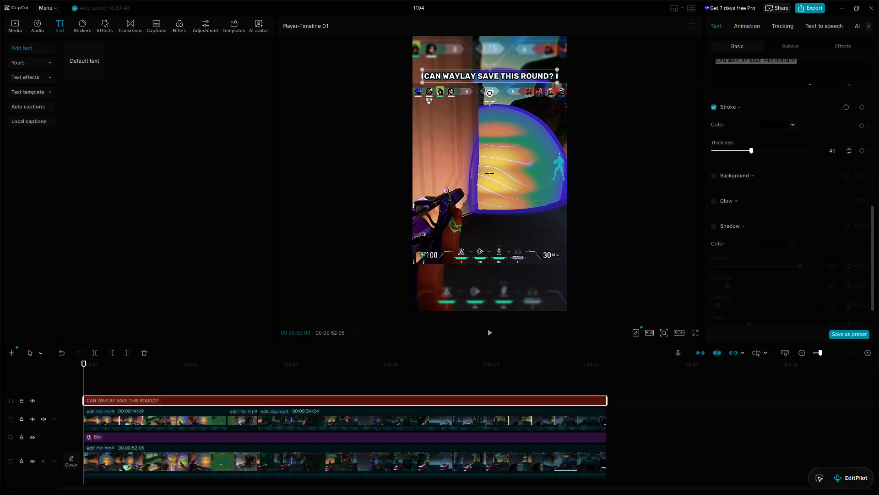
left_click(743, 174)
left_click(752, 171)
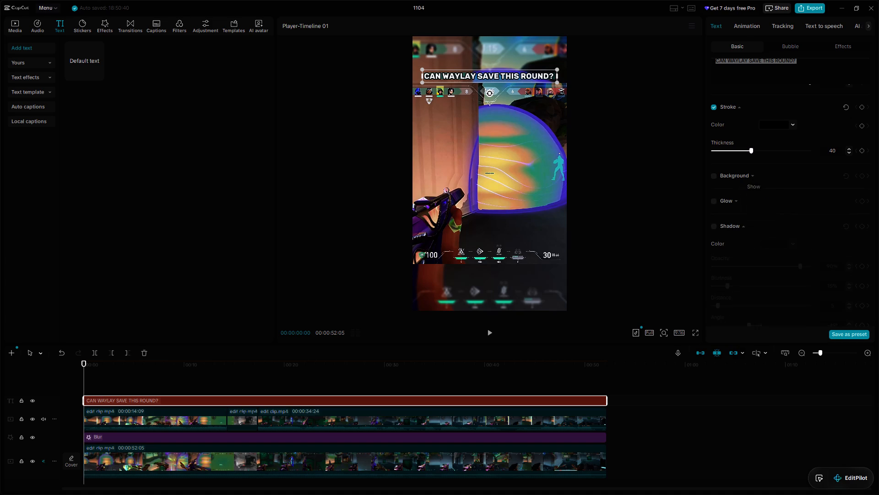
left_click(735, 203)
left_click(727, 202)
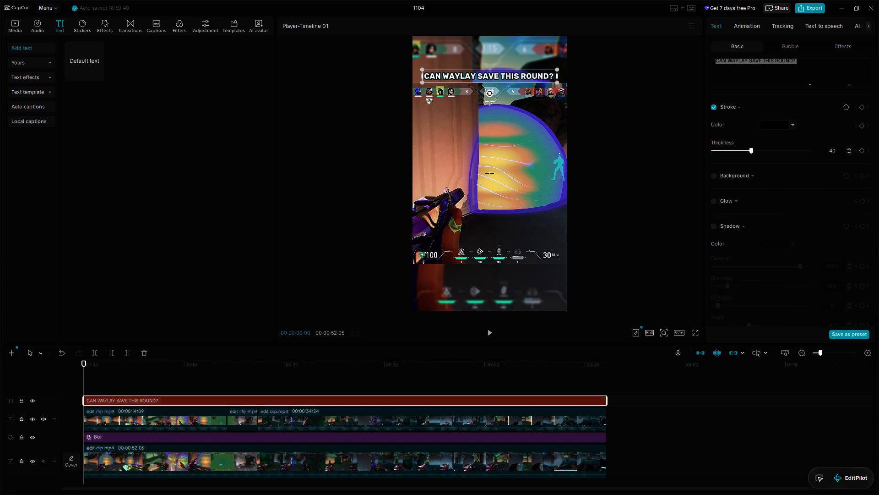
left_click(714, 202)
left_click(765, 234)
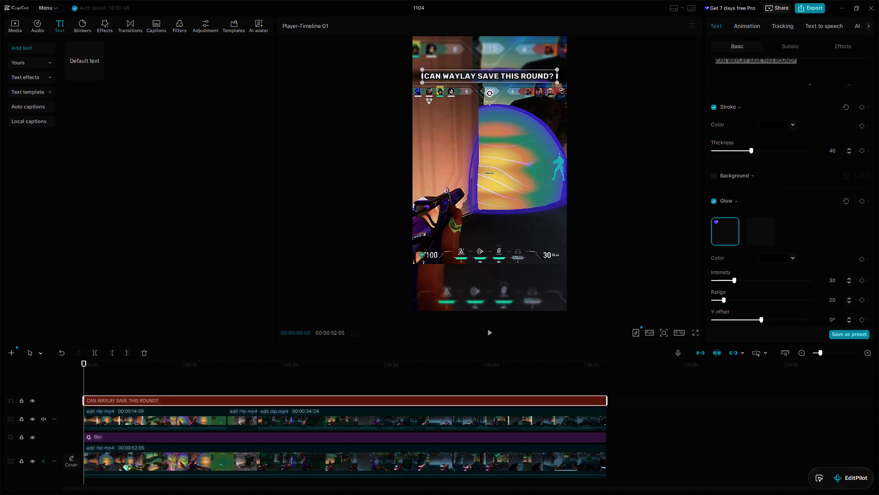
left_click(728, 236)
left_click(757, 232)
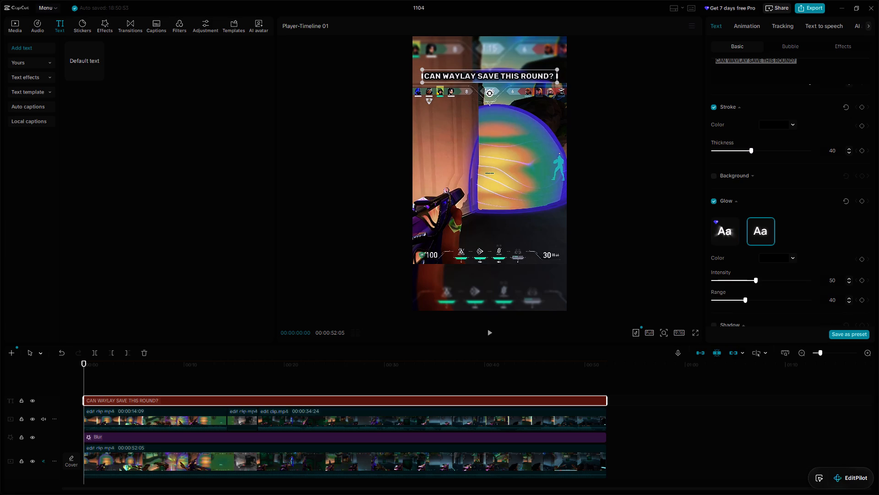
Set the title's glow intensity to 33 and its range to 51.
left_click_drag(757, 280, 738, 282)
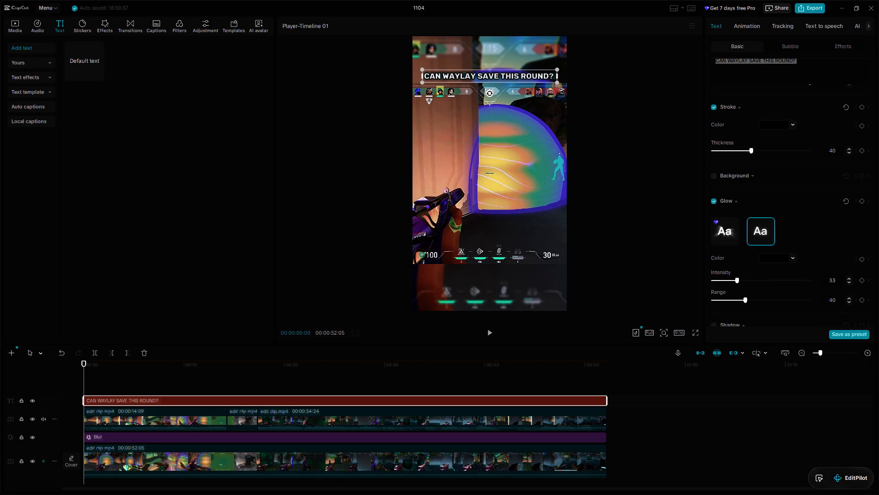
left_click_drag(747, 298, 757, 295)
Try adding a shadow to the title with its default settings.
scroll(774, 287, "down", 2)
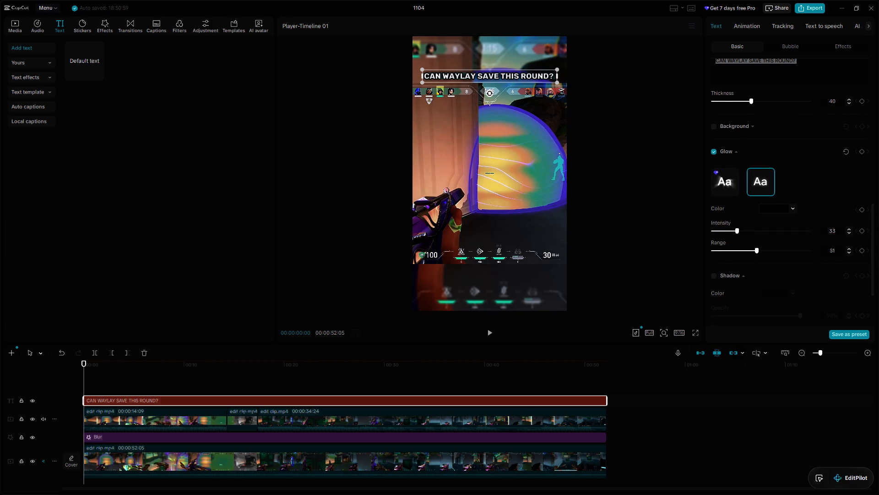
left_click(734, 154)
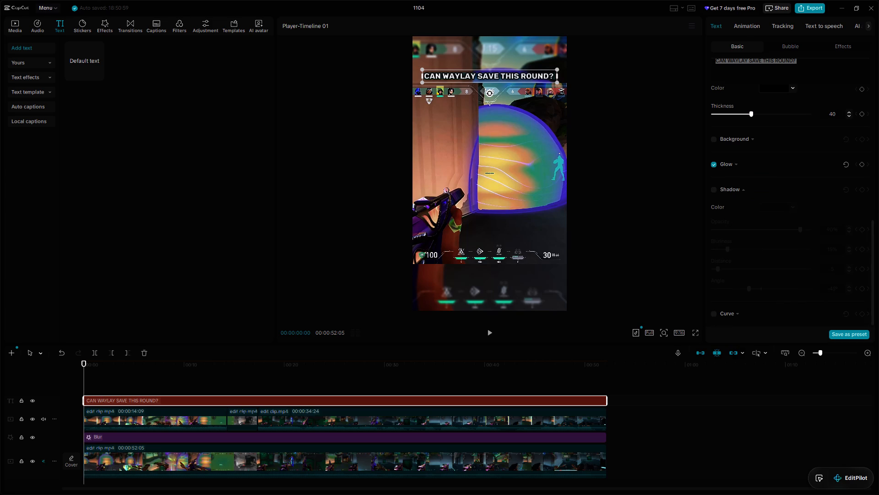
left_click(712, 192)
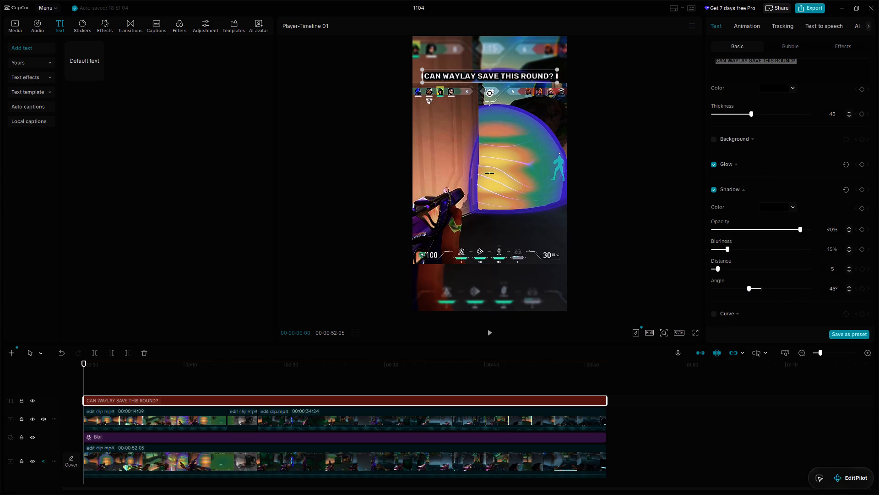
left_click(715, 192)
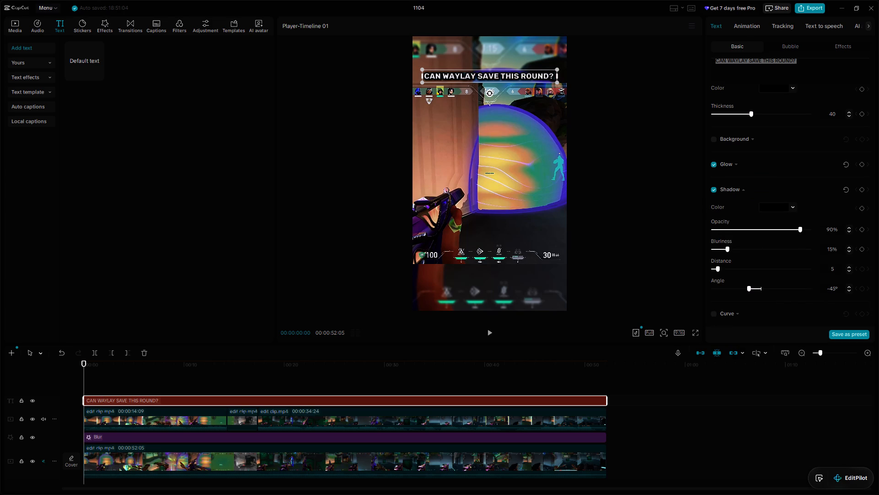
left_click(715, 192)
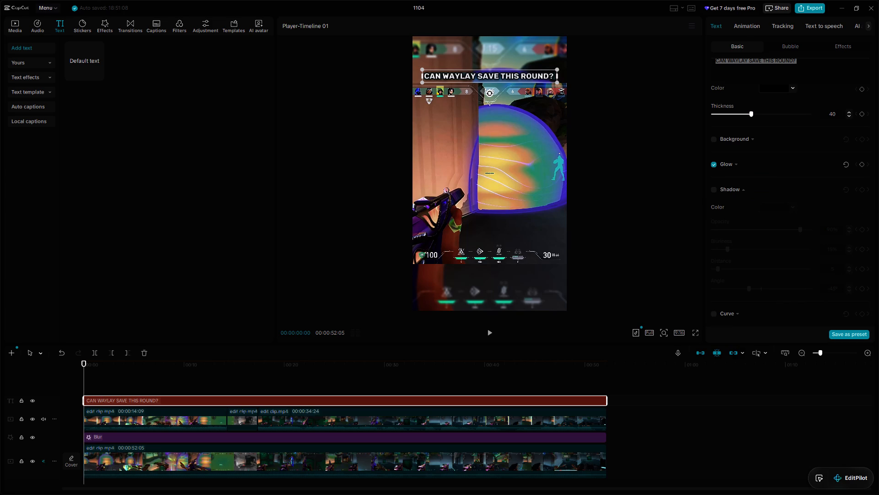
Reselect the title and nudge it slightly lower in the frame, keeping it centred horizontally.
left_click_drag(490, 82, 486, 82)
left_click(500, 80)
left_click(646, 130)
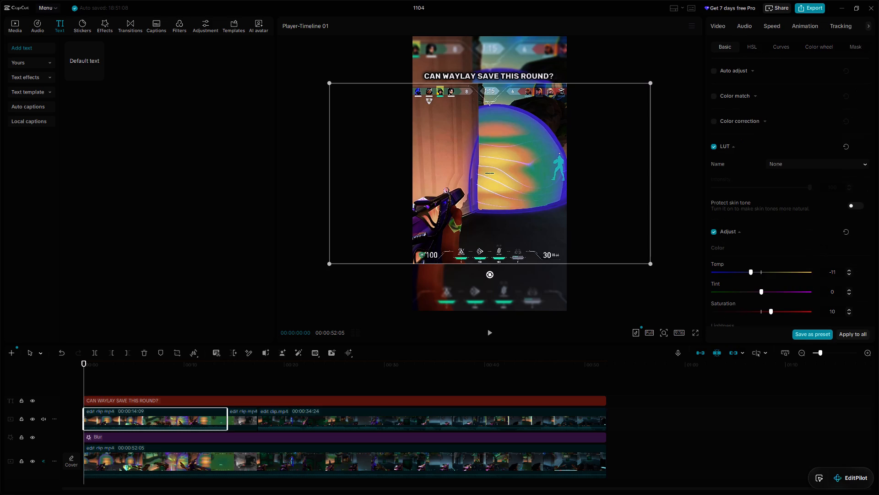
left_click(468, 401)
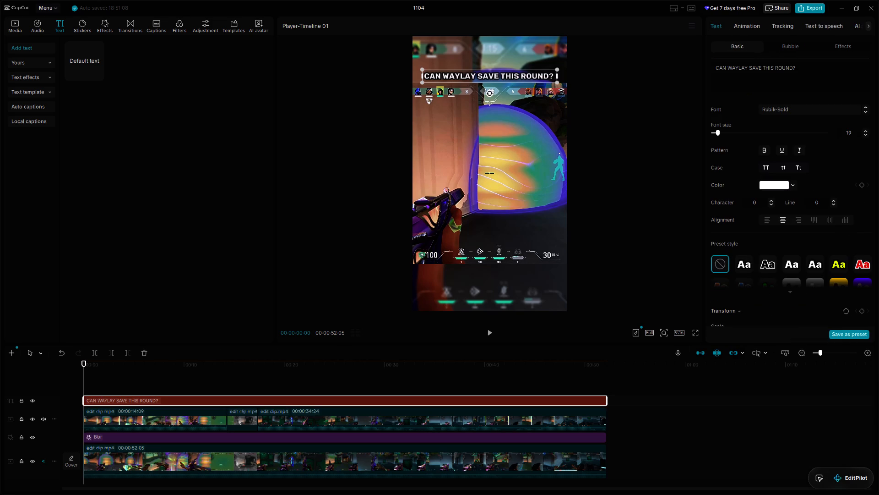
left_click(499, 71)
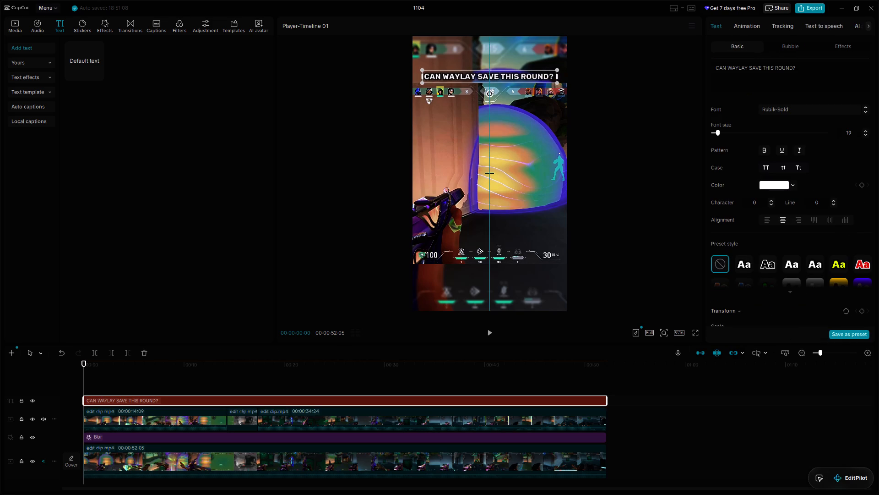
left_click(696, 334)
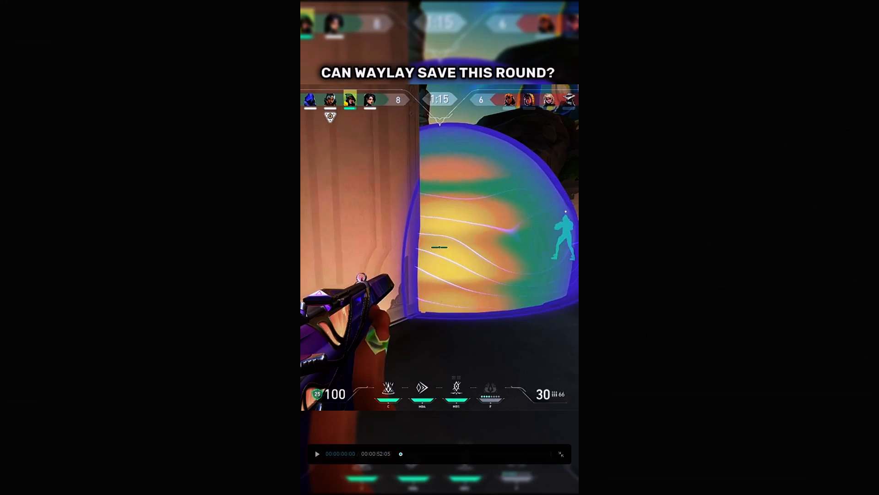
key("space")
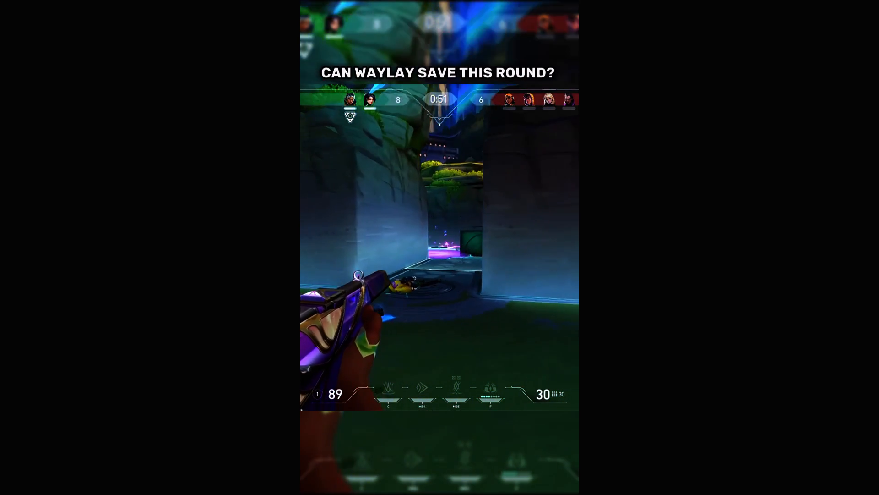
key("Escape")
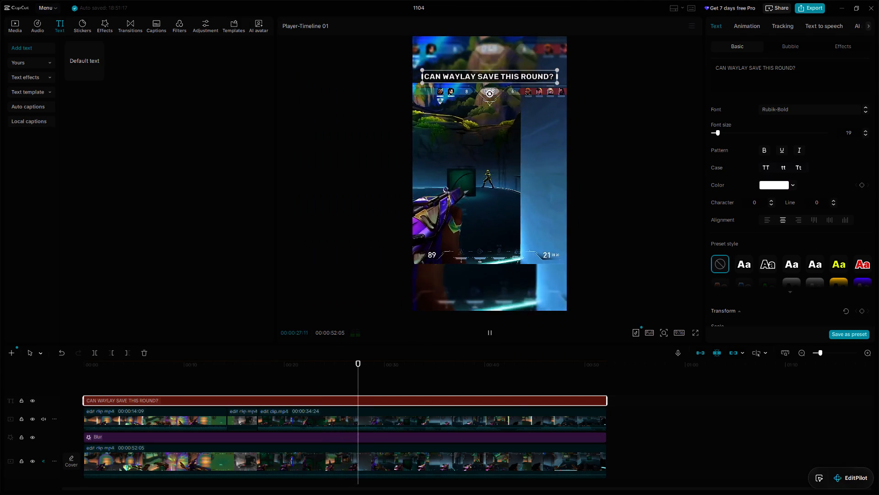
left_click_drag(366, 377, 235, 379)
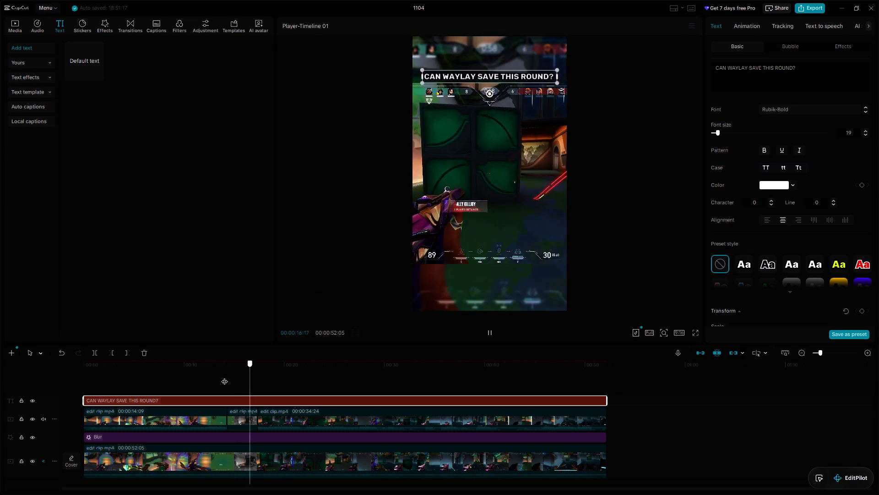
left_click_drag(224, 377, 141, 380)
left_click(488, 332)
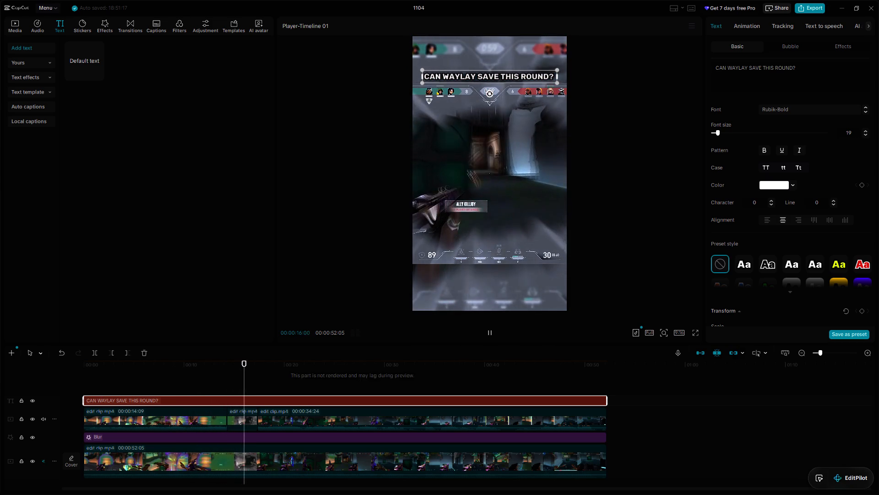
left_click_drag(252, 382, 61, 391)
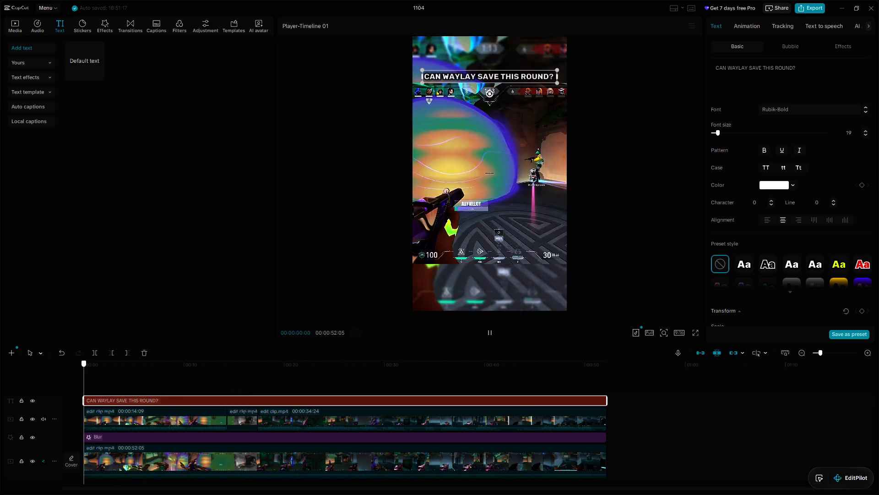
left_click_drag(61, 391, 57, 392)
left_click(489, 333)
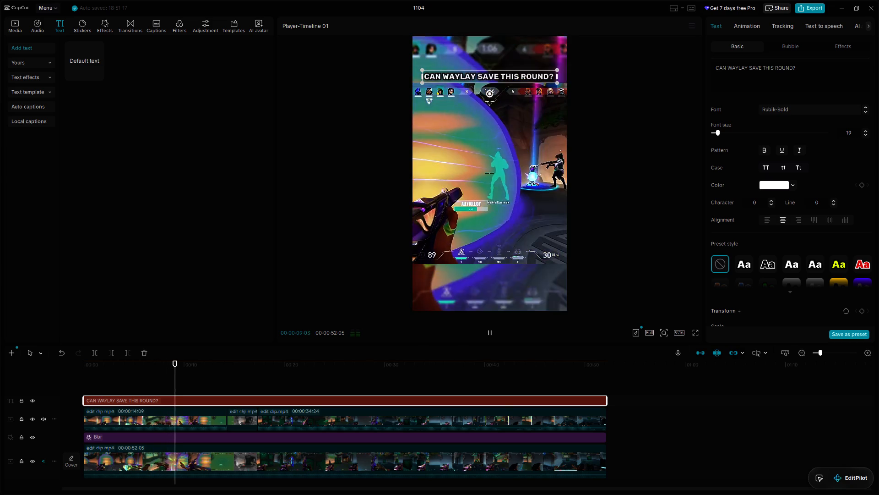
left_click(489, 333)
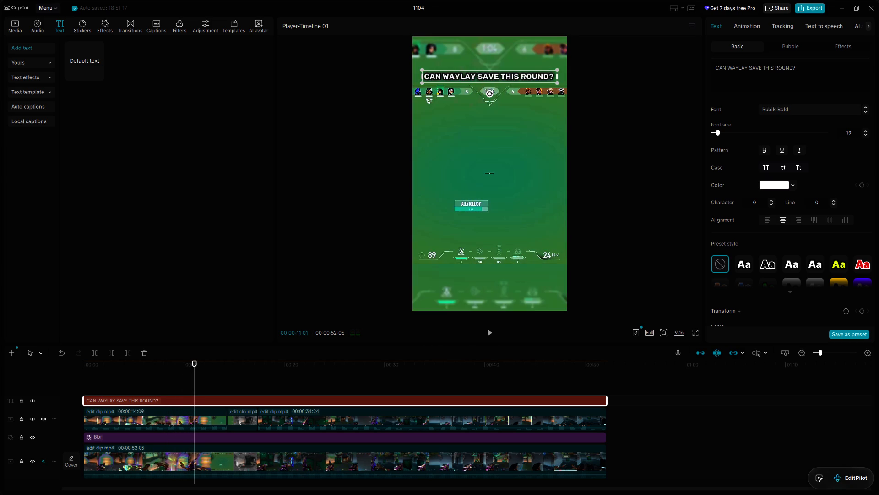
left_click(196, 398)
key("ctrl+b")
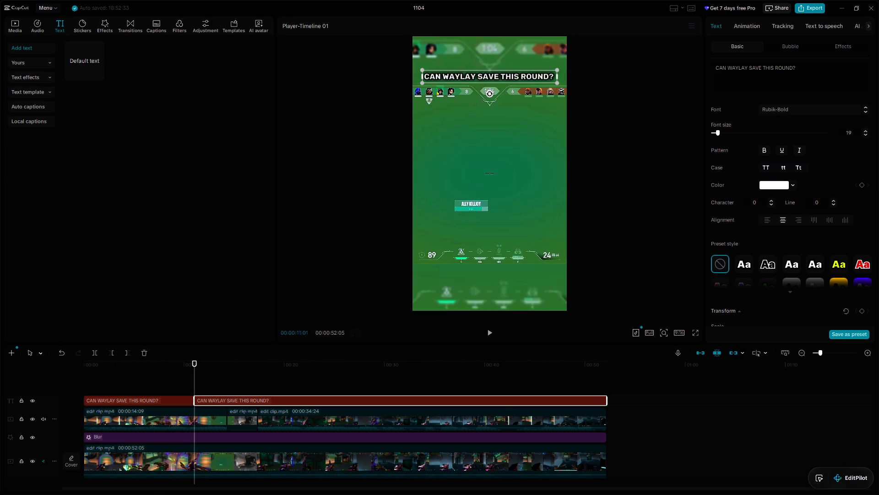
Replace the second title segment's text with the copied hook "THEY THOUGHT THE ROUND WAS OVER... 💀".
left_click(325, 401)
left_click_drag(796, 69, 683, 86)
left_click_drag(803, 69, 675, 77)
left_click_drag(675, 77, 692, 75)
left_click_drag(714, 70, 810, 67)
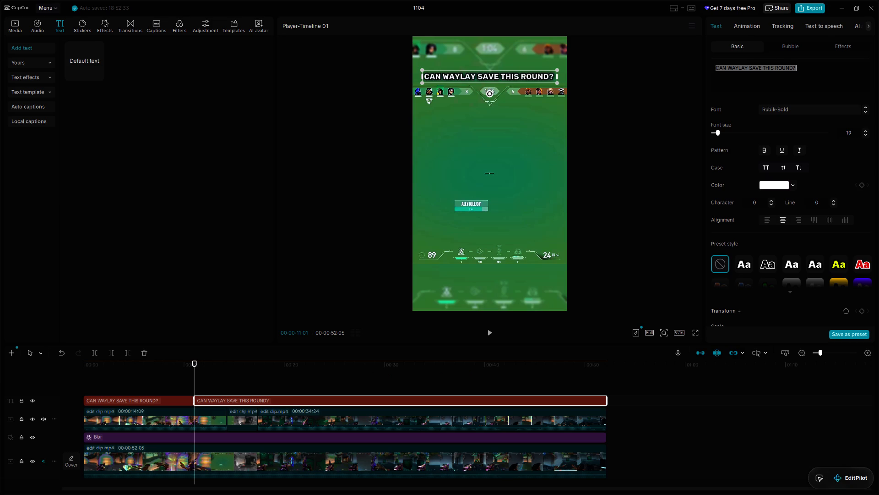
key("ctrl+v")
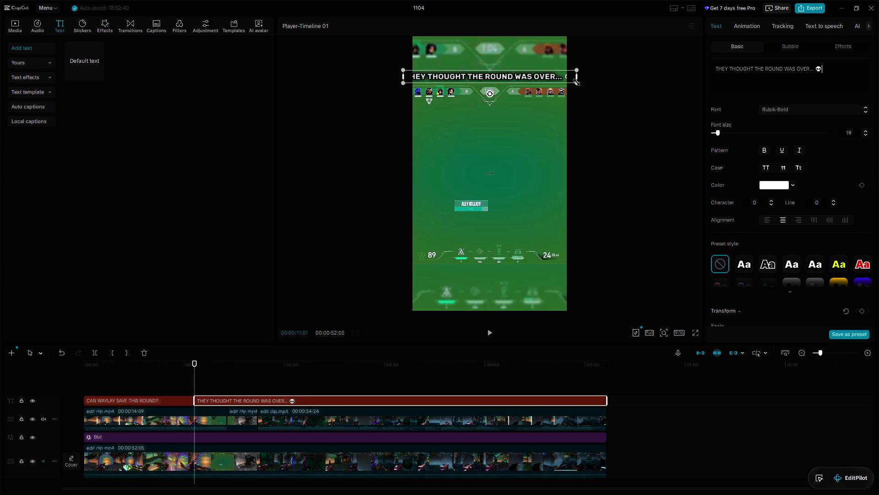
Scale down the second title so its whole line fits the width of the frame.
left_click_drag(574, 81, 558, 82)
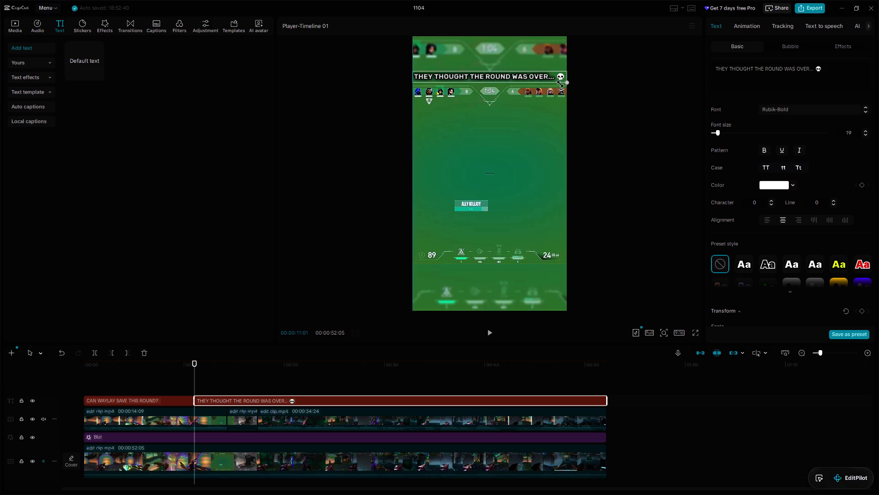
left_click_drag(558, 82, 558, 82)
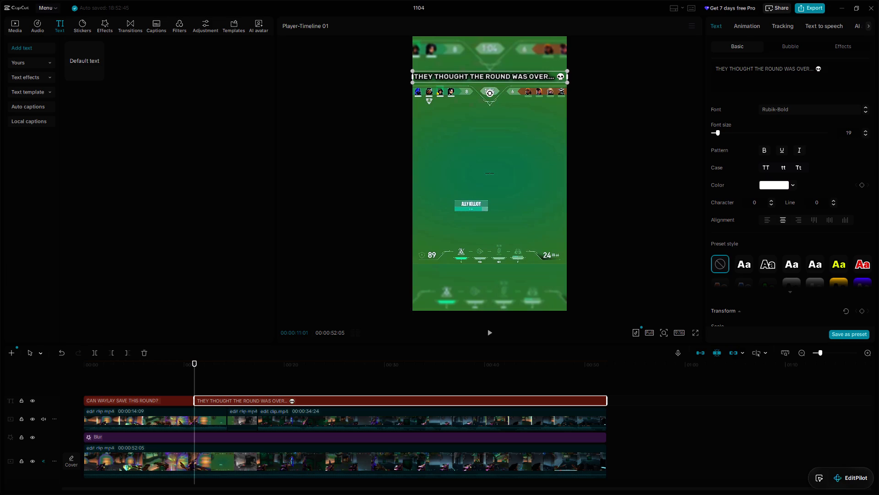
Trim the second title's beginning to about 17 seconds, near where the third gameplay clip starts.
left_click(488, 335)
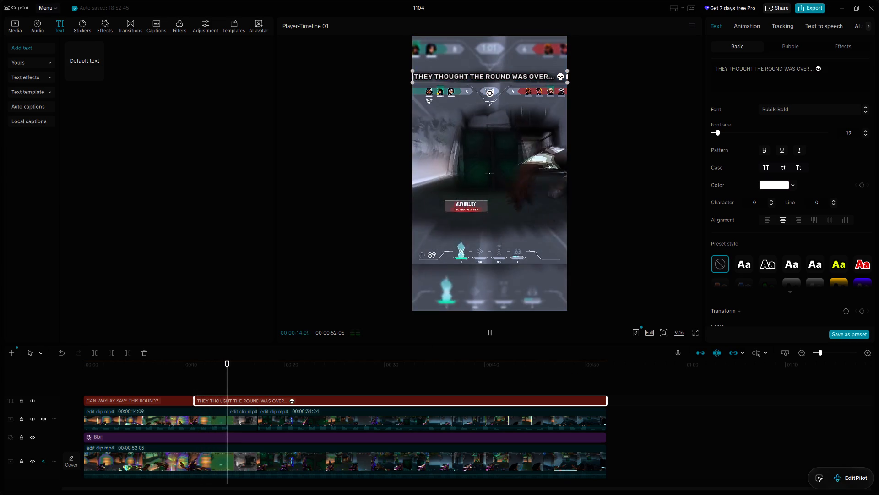
left_click(230, 401)
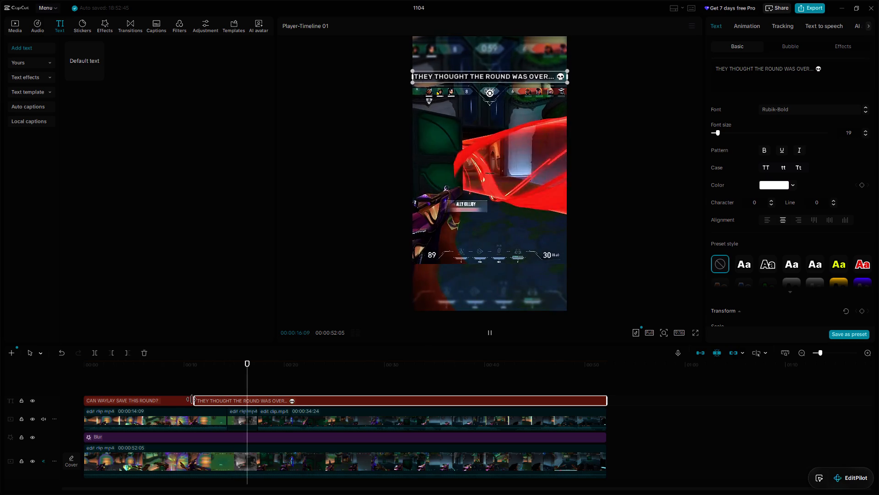
left_click_drag(194, 399, 255, 397)
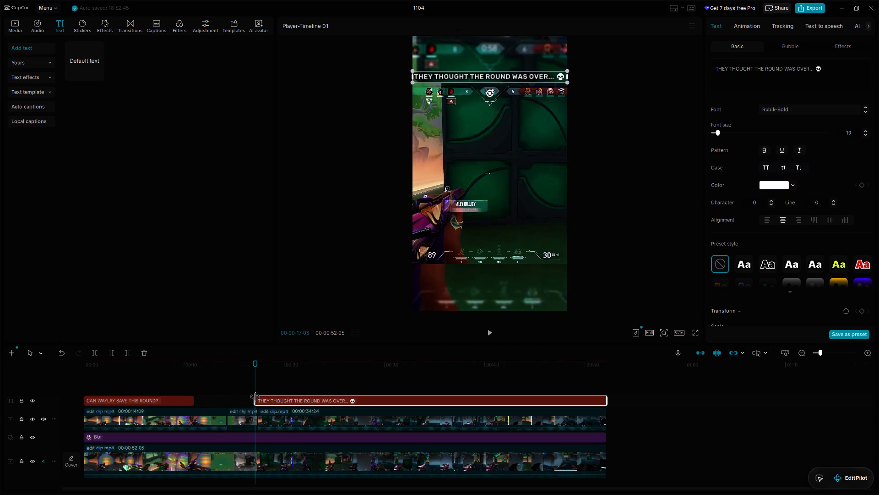
left_click_drag(255, 397, 260, 398)
left_click(256, 372)
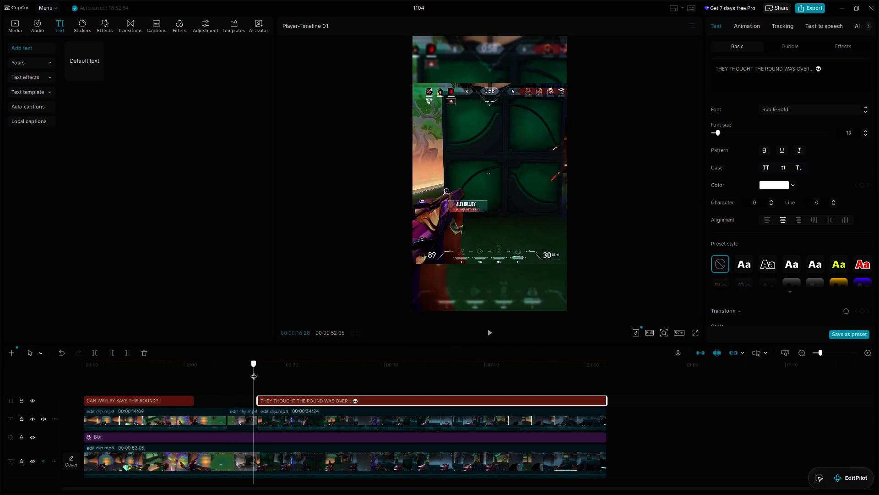
Play through the third gameplay clip's opening and trim the second title's beginning to about 00:00:23:15.
key("space")
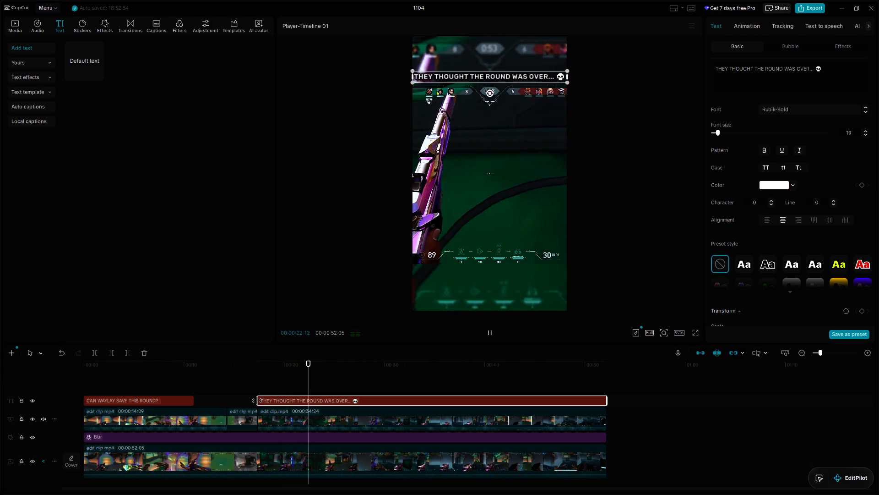
key("space")
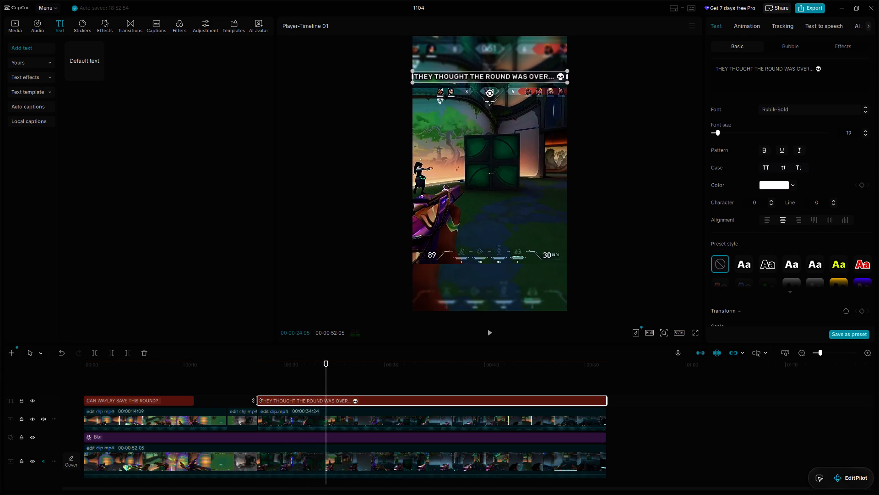
left_click_drag(325, 379, 288, 379)
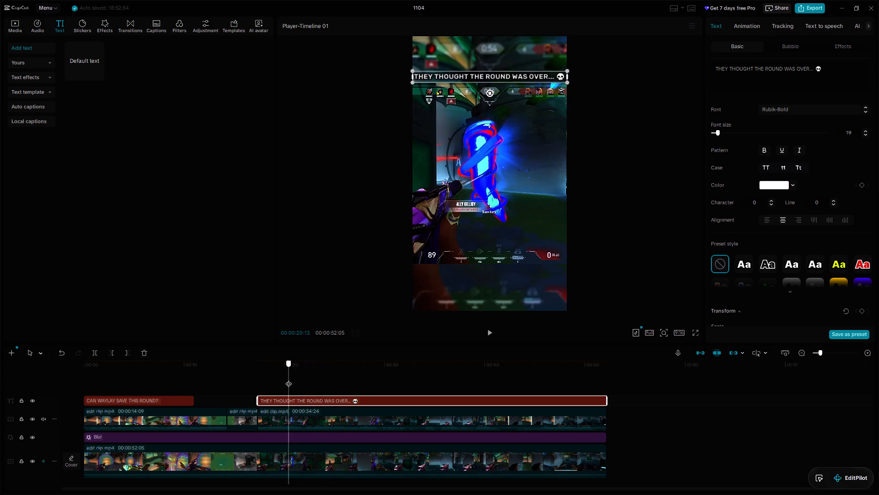
key("space")
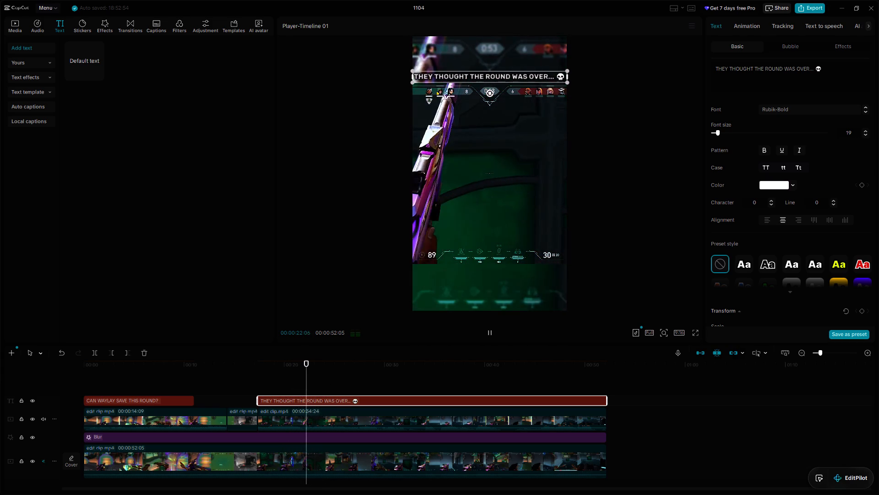
key("space")
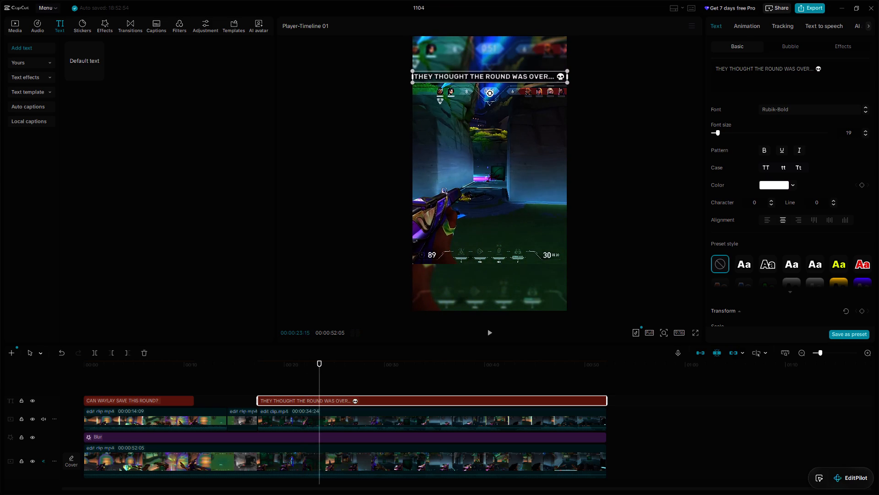
left_click_drag(257, 402, 266, 401)
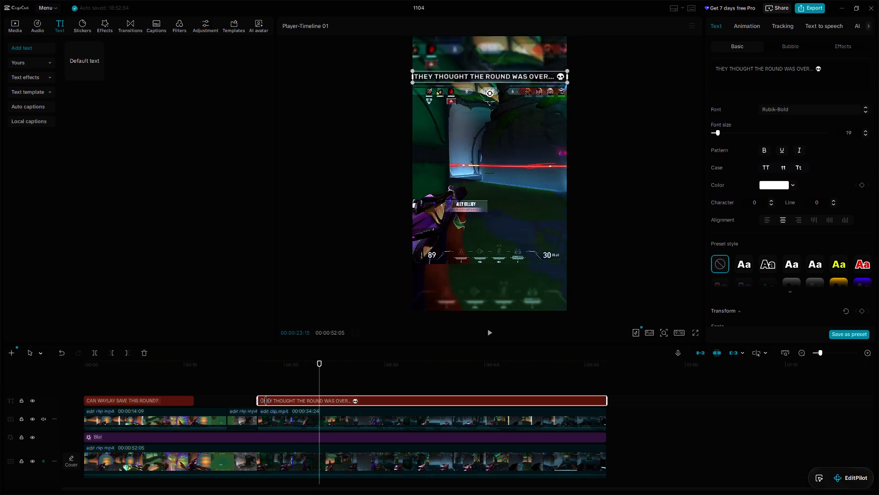
left_click_drag(266, 401, 320, 399)
Play the Short back from 00:00:00:00 to review the title timing against the gameplay.
left_click_drag(320, 370, 290, 371)
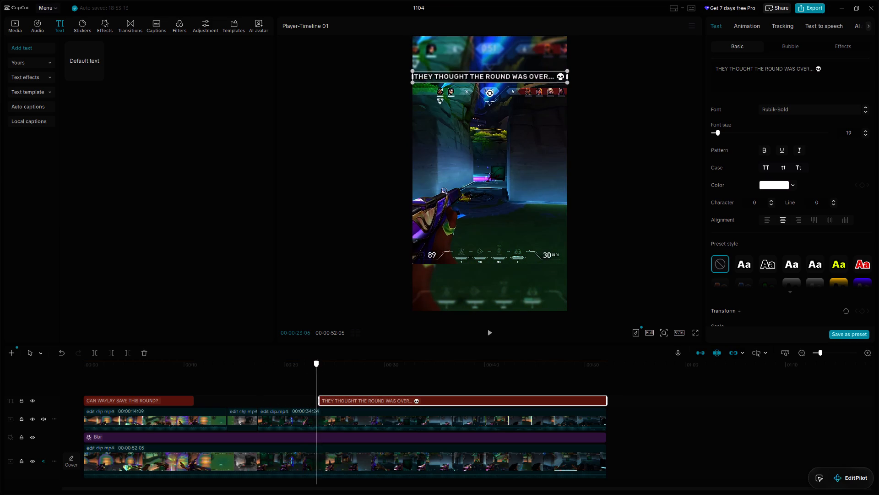
left_click_drag(290, 371, 56, 378)
key("space")
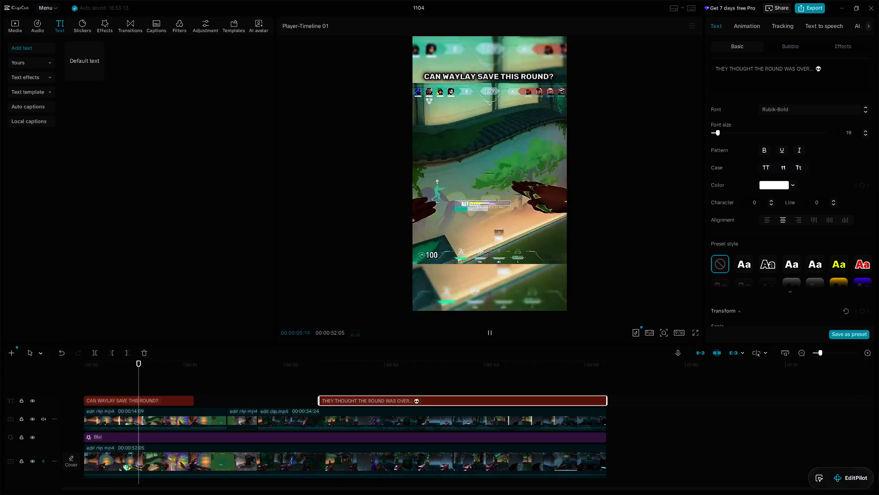
left_click_drag(855, 130, 834, 135)
left_click(678, 375)
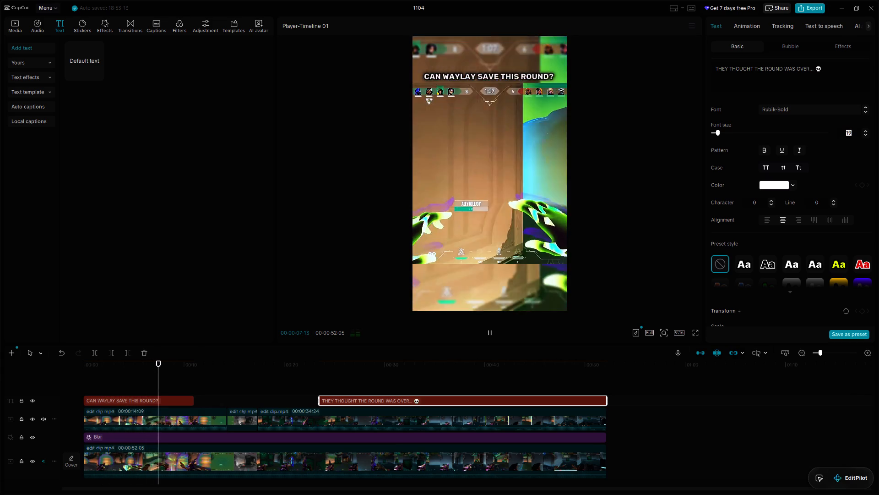
left_click_drag(606, 388, 54, 392)
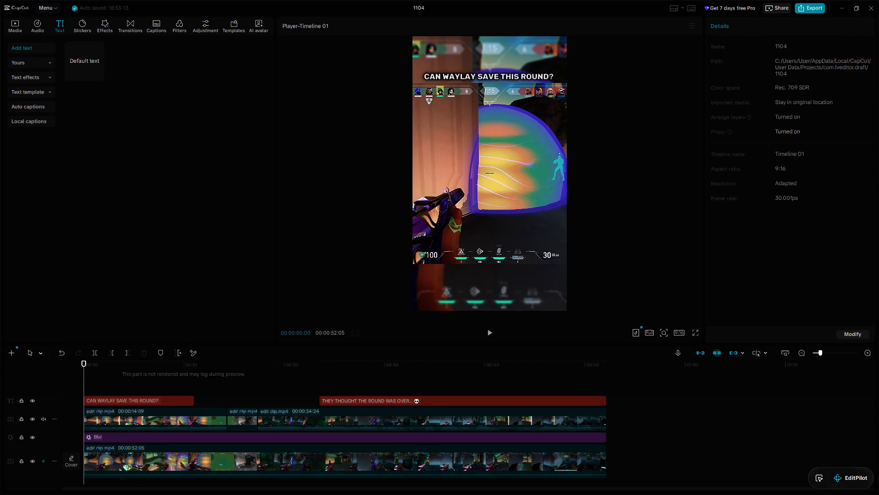
left_click(490, 332)
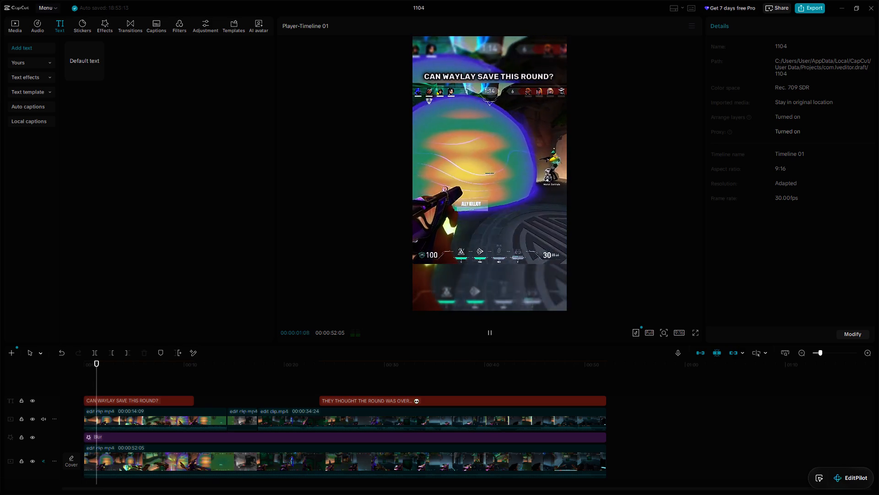
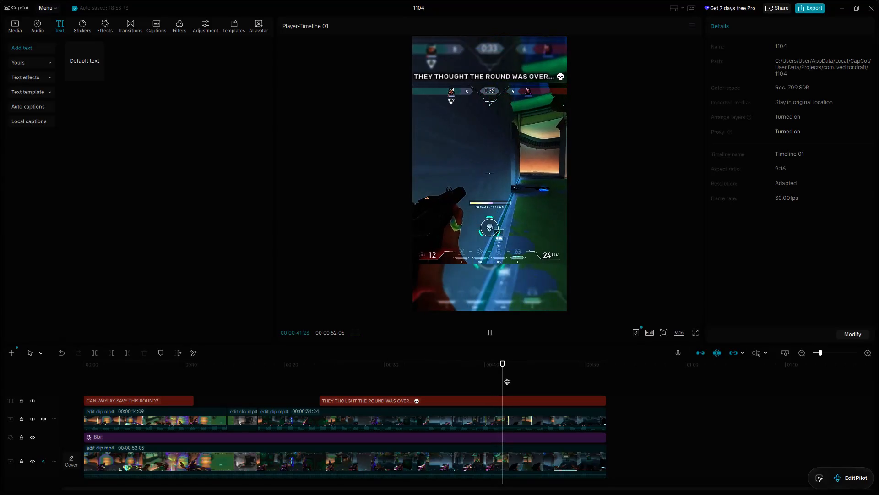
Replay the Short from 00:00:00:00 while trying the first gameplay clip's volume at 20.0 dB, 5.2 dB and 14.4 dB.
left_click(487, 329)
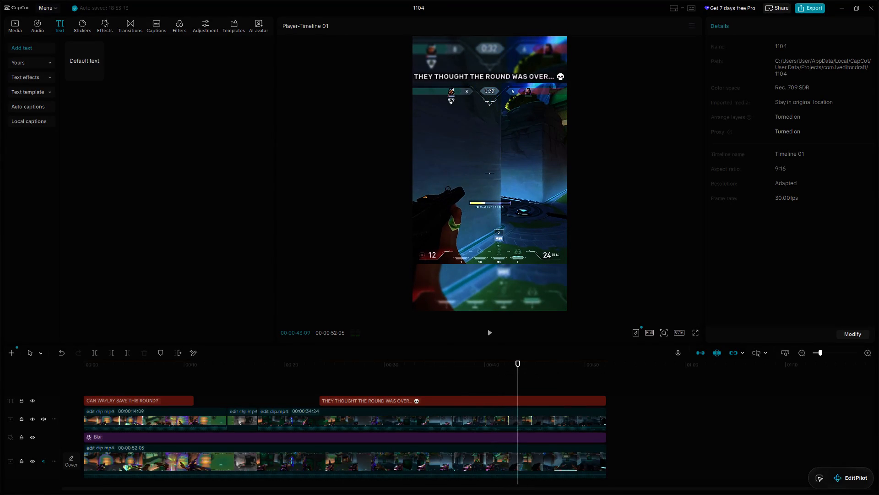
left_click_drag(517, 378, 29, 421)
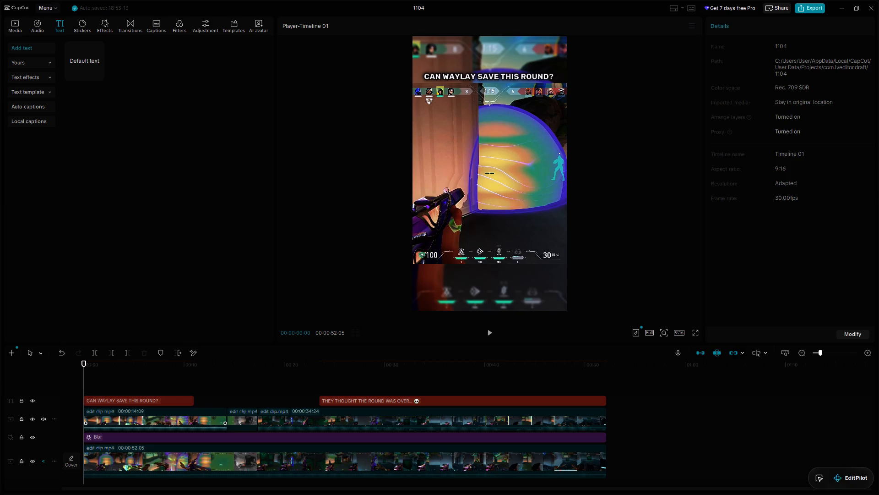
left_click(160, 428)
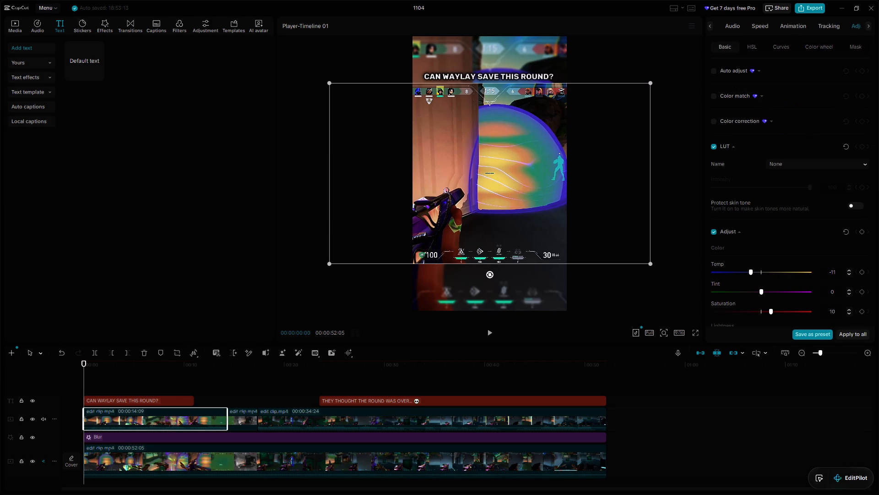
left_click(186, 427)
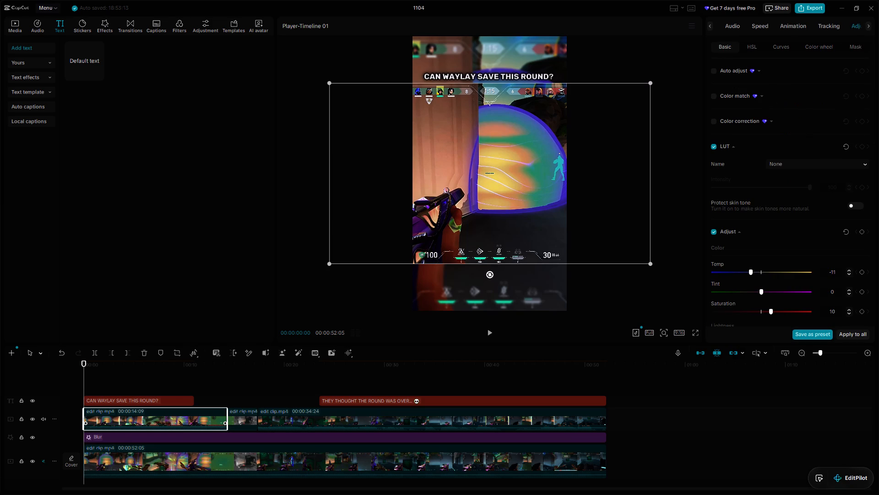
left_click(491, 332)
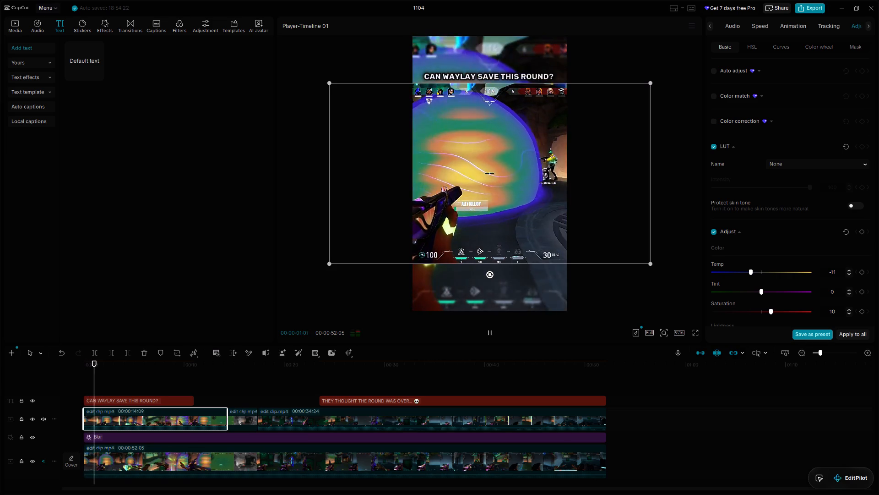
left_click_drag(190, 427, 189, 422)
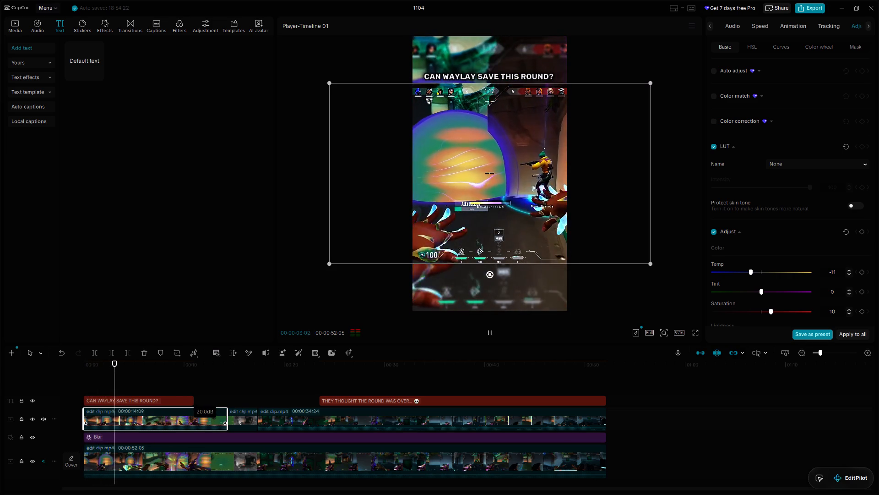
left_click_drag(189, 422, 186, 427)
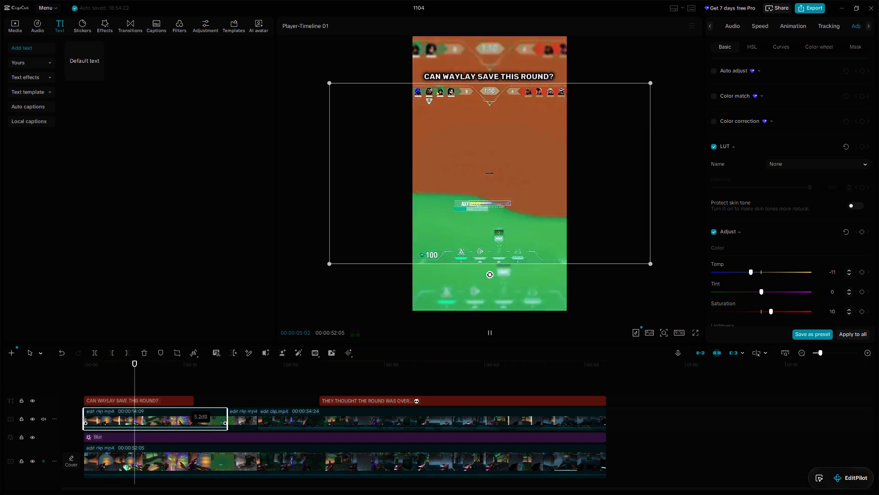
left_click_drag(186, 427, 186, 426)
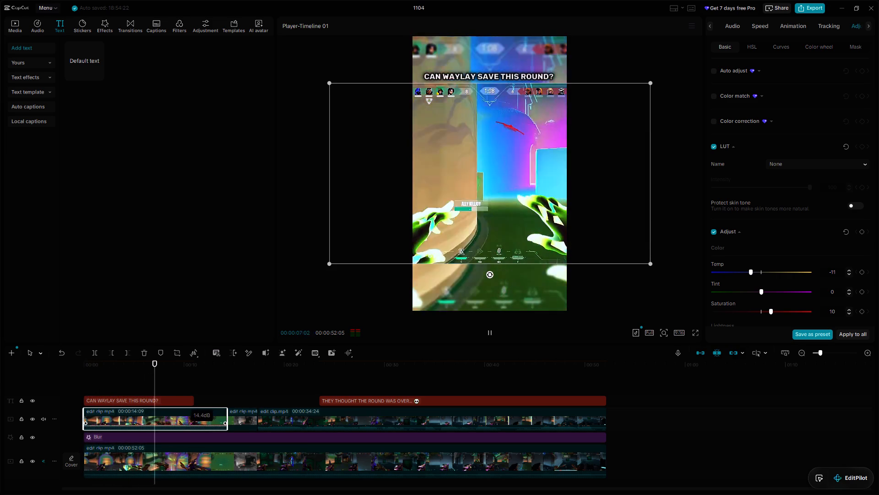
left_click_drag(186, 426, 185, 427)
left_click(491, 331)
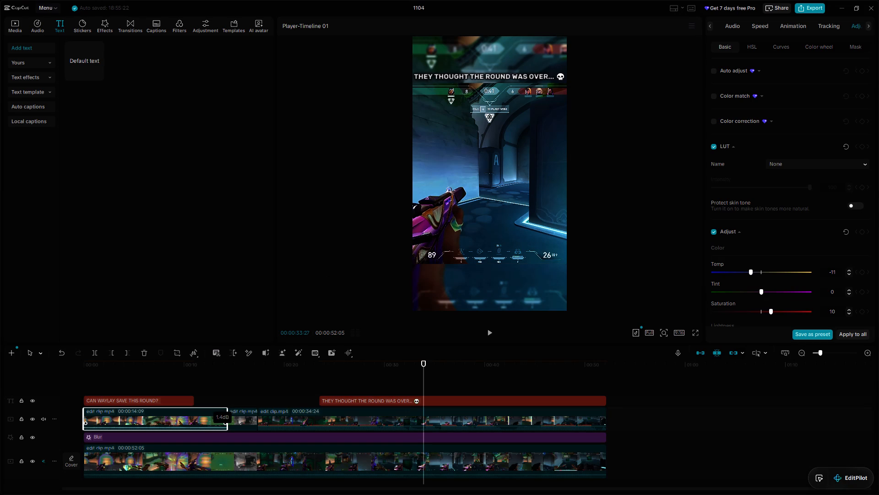
left_click_drag(209, 428, 207, 428)
left_click_drag(207, 428, 205, 427)
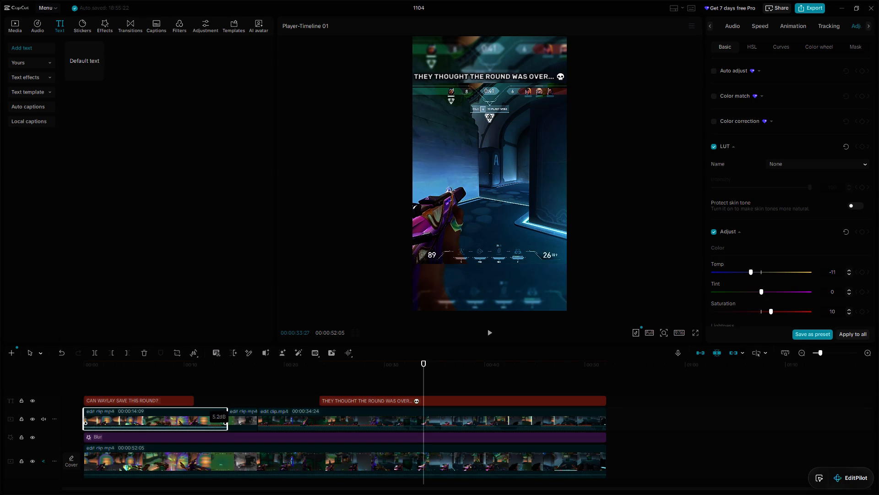
left_click_drag(205, 427, 205, 427)
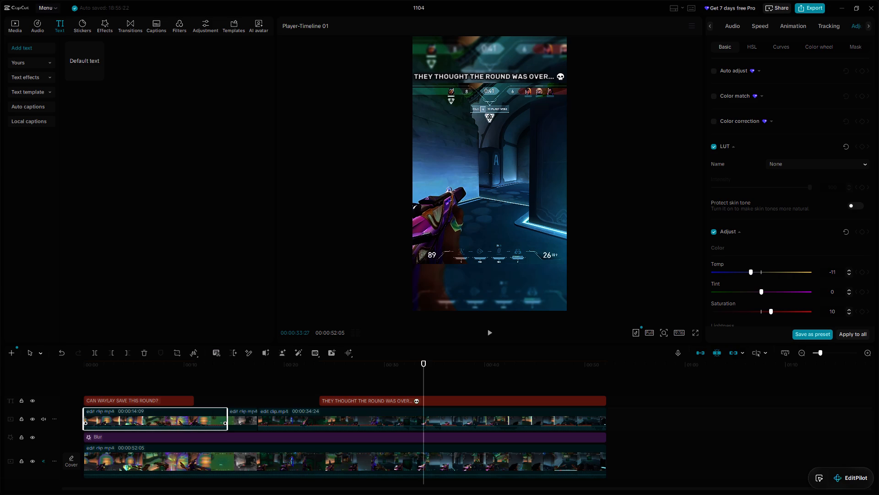
Review the Short by playing from about 00:00:33:27, scrubbing through it and playing from about 00:00:41:06, and return the playhead to the start.
left_click(392, 426)
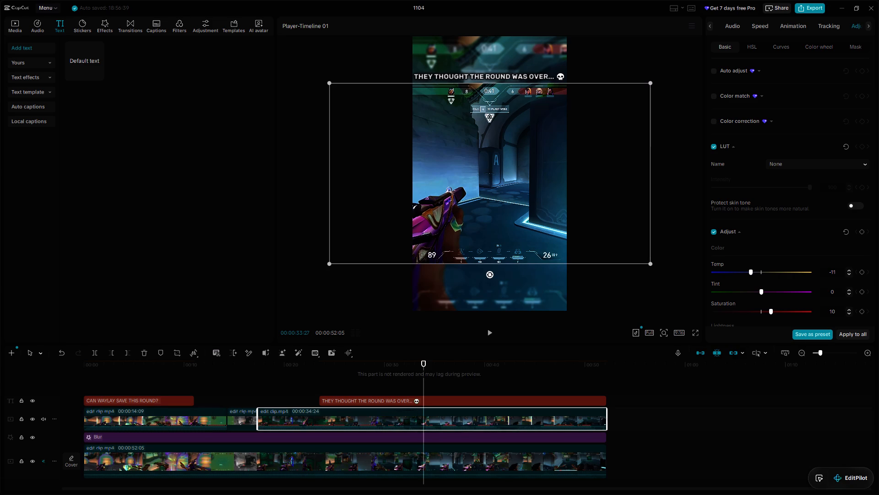
left_click(489, 332)
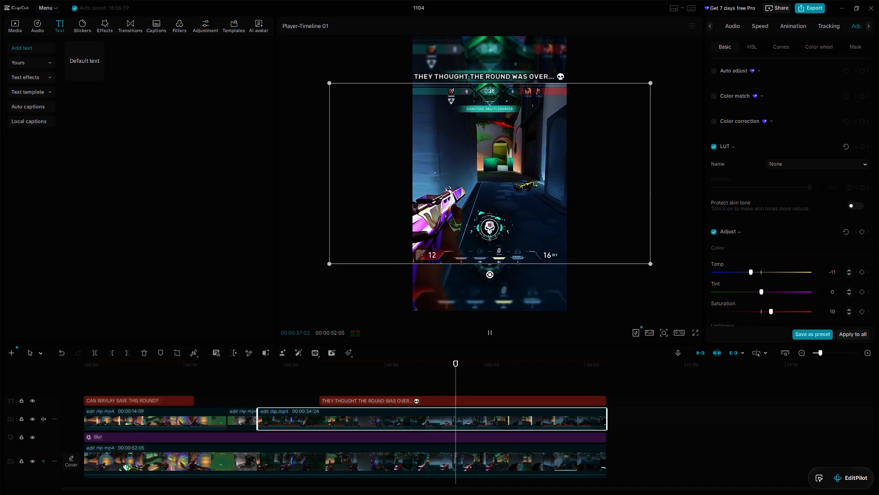
left_click(492, 330)
left_click_drag(459, 381, 93, 384)
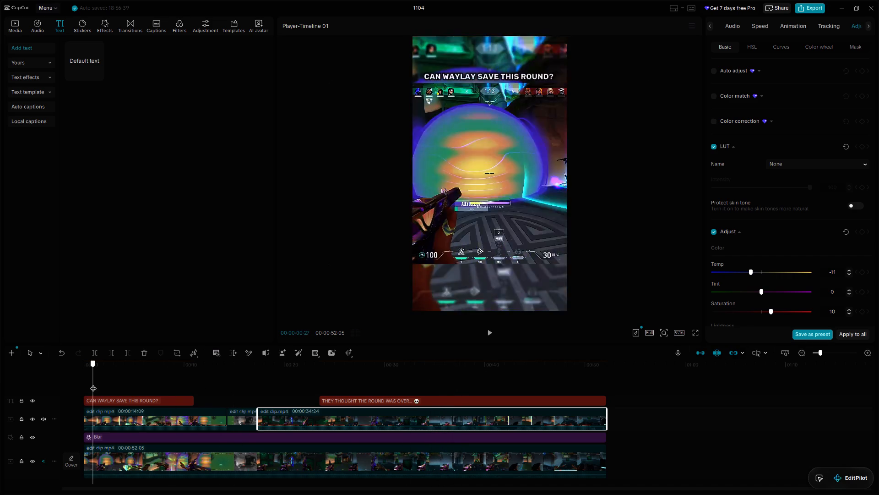
left_click_drag(93, 384, 391, 382)
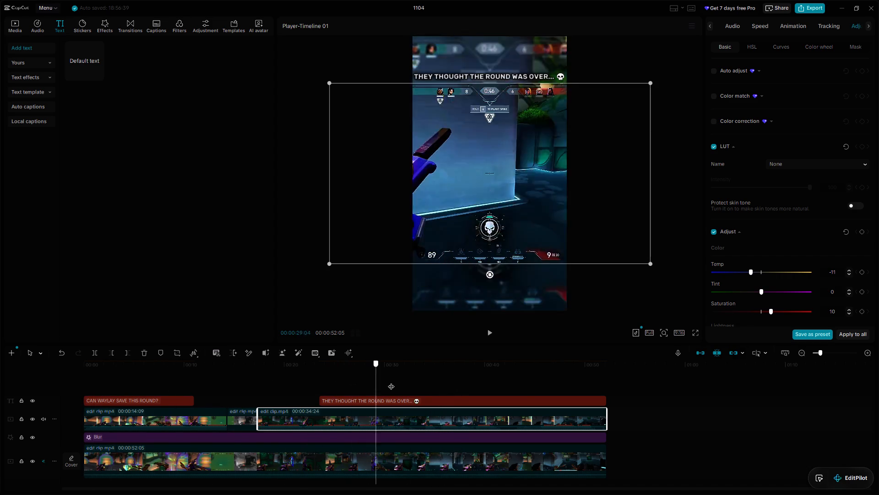
left_click_drag(391, 382, 564, 386)
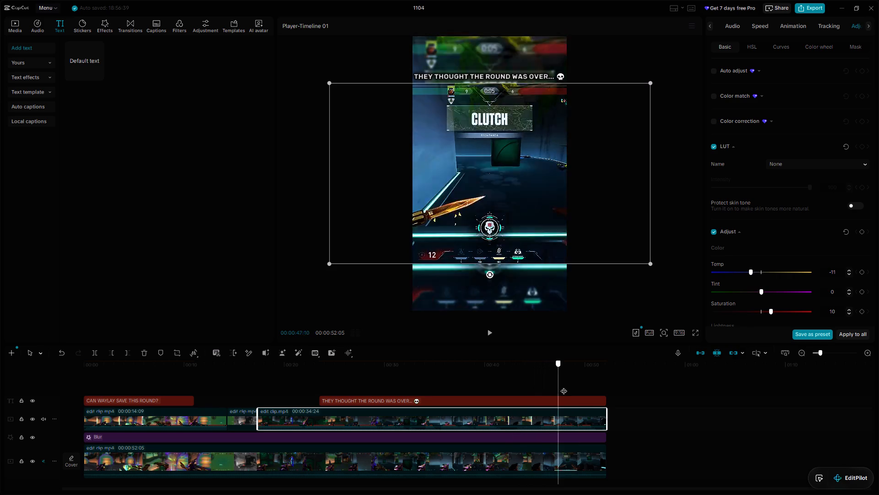
left_click_drag(564, 386, 593, 389)
key("space")
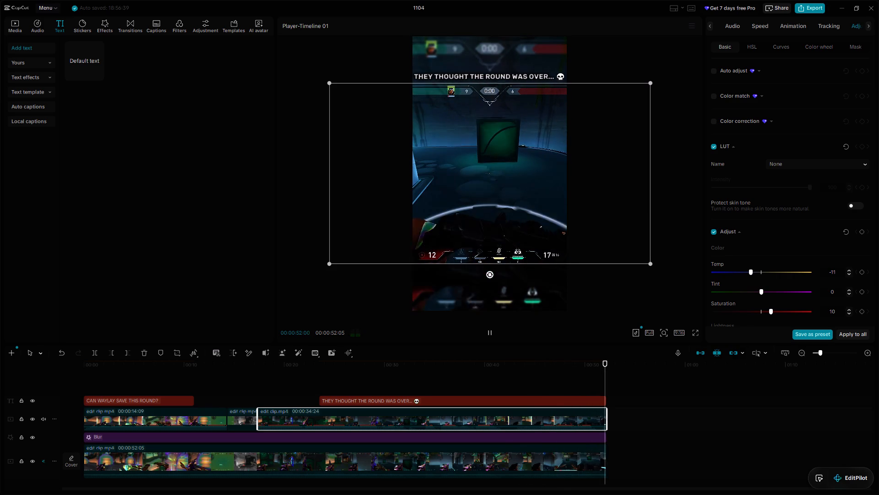
left_click_drag(607, 376, 497, 377)
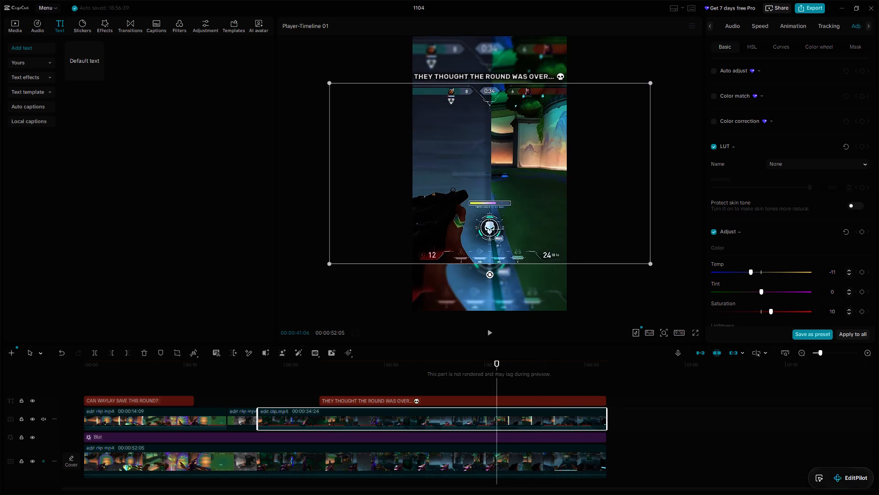
left_click(491, 334)
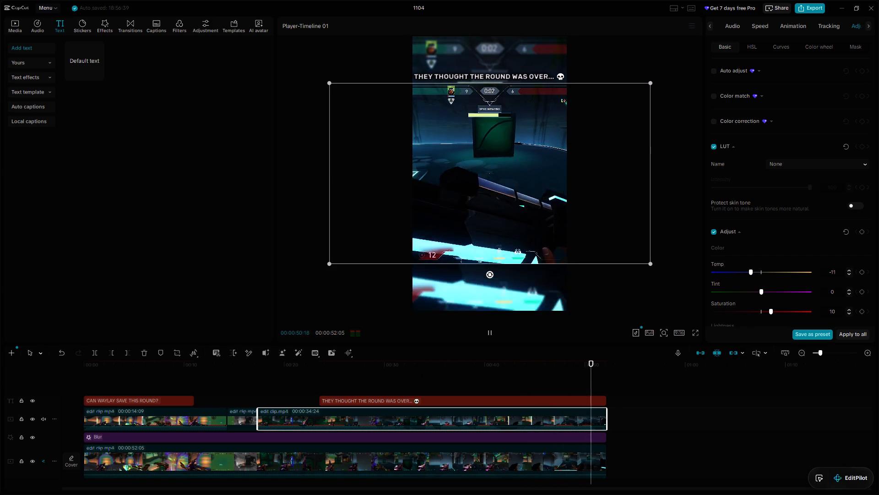
left_click_drag(608, 379, 0, 392)
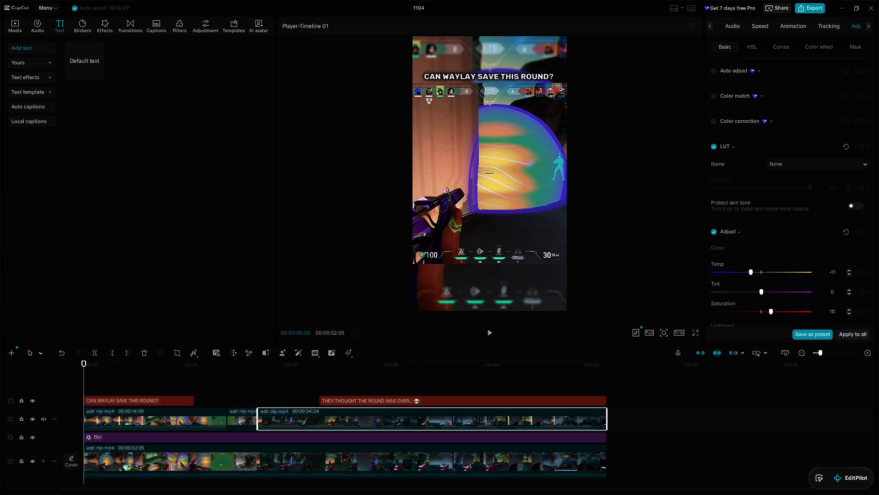
Open the export settings and name the exported video "waylay cluth specturee".
left_click(804, 9)
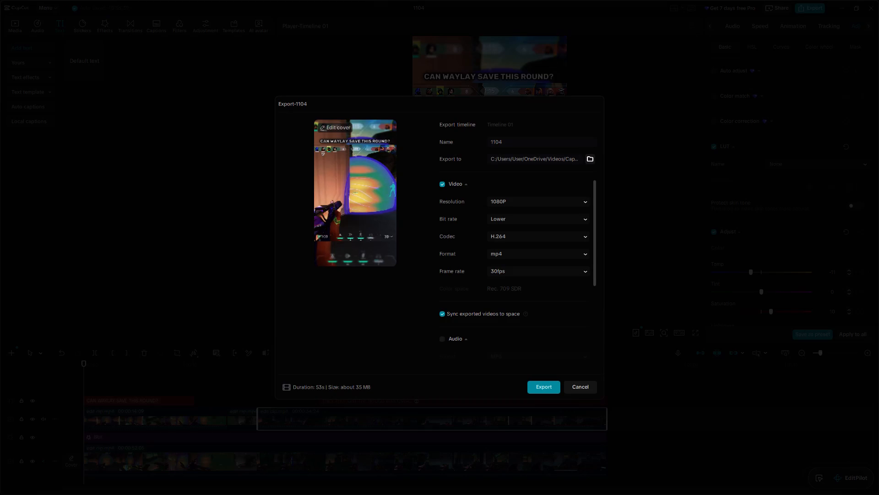
left_click_drag(516, 140, 476, 143)
type("way")
type("lay cluth sp")
type("ecturee")
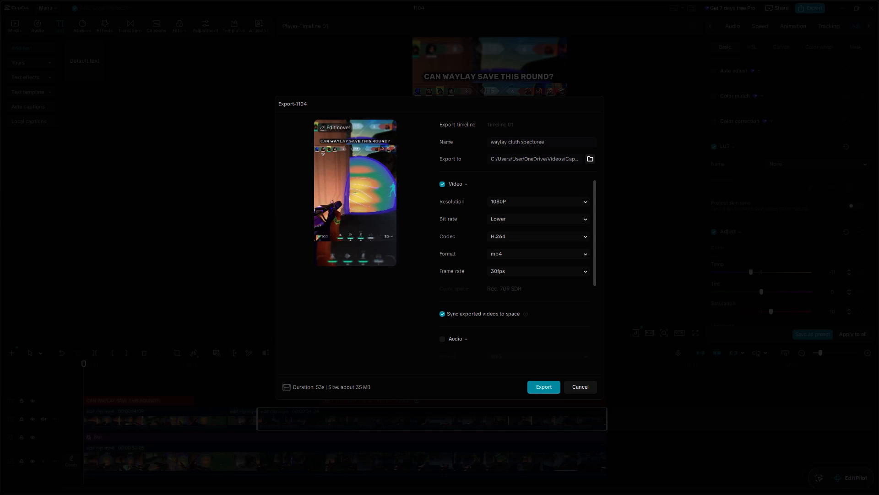
Set the export destination to the CapCuts Edit folder inside Videos.
left_click(586, 157)
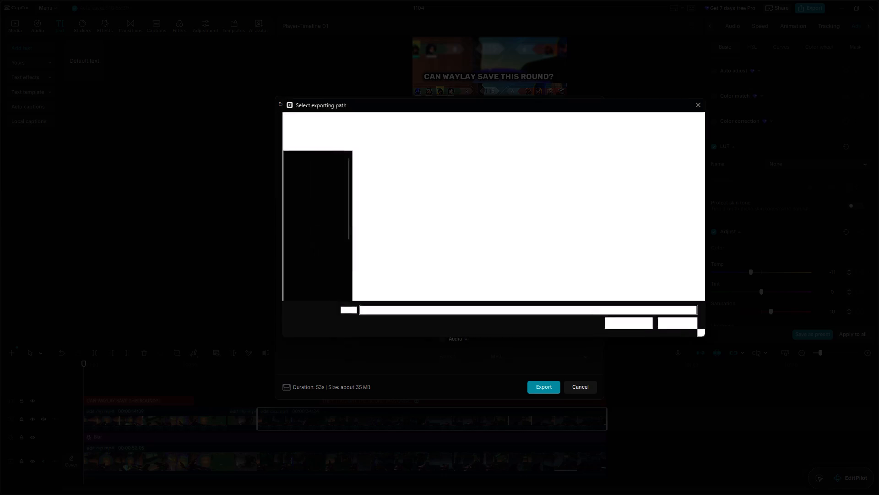
left_click(323, 259)
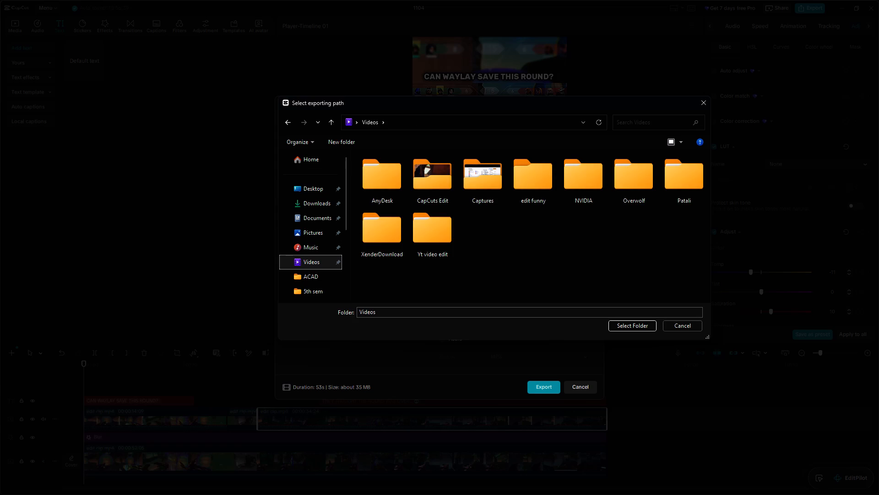
left_click(450, 171)
left_click(623, 327)
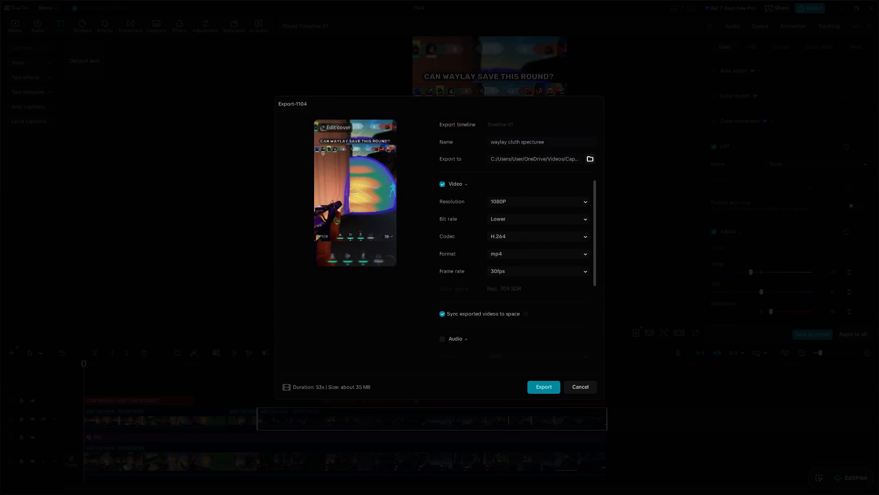
Set the export frame rate to 60fps, turn off syncing exported videos to space, and look over the remaining export settings.
left_click(509, 269)
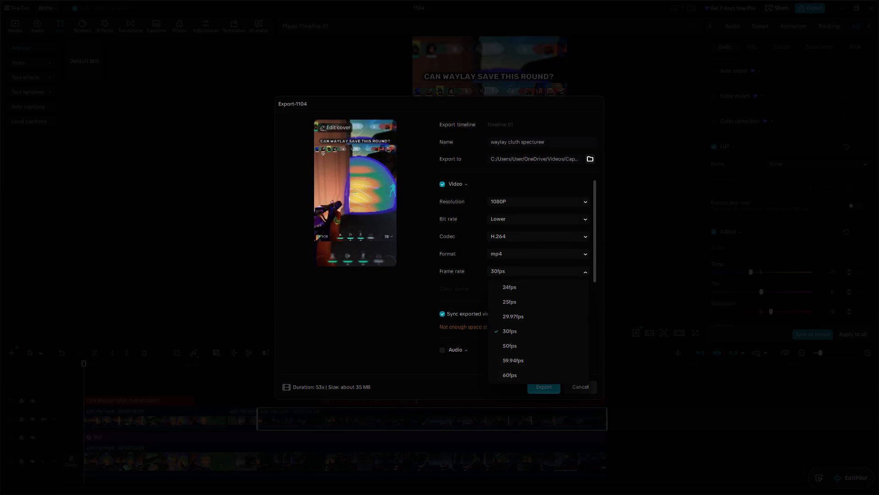
left_click(514, 376)
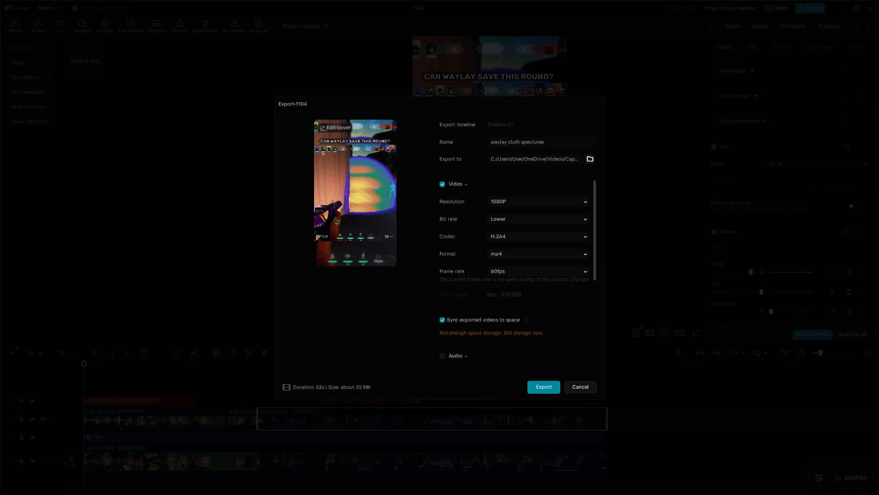
left_click(442, 322)
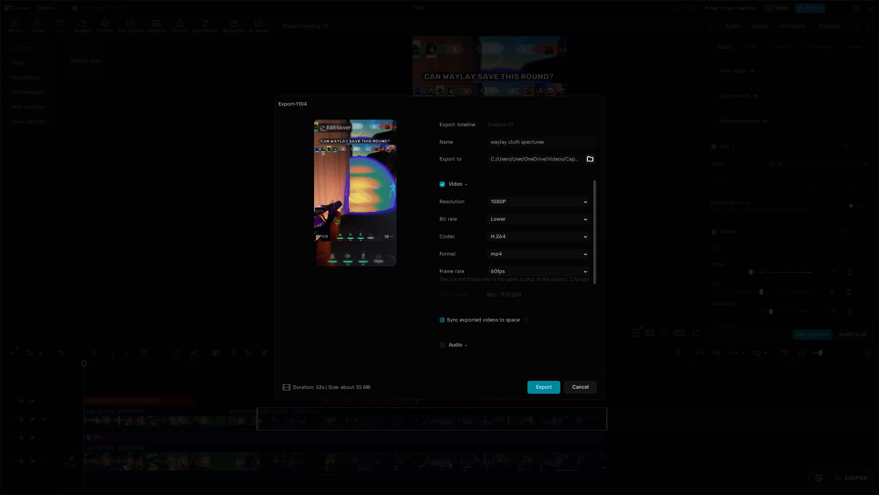
left_click(442, 322)
left_click(442, 322)
left_click(515, 269)
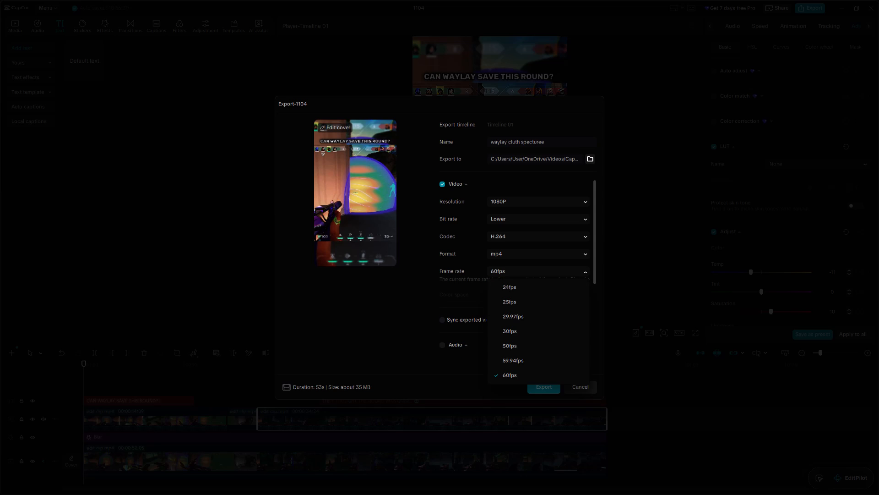
left_click(515, 269)
scroll(464, 254, "down", 2)
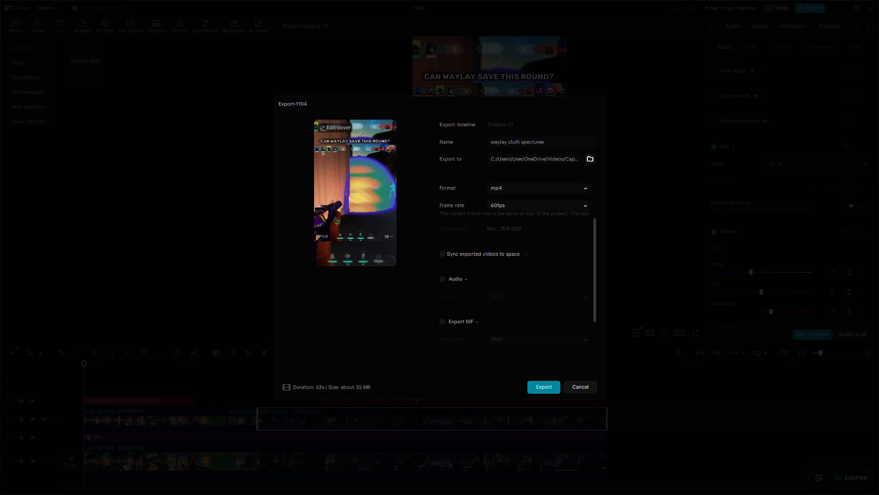
scroll(464, 254, "down", 3)
scroll(464, 254, "up", 11)
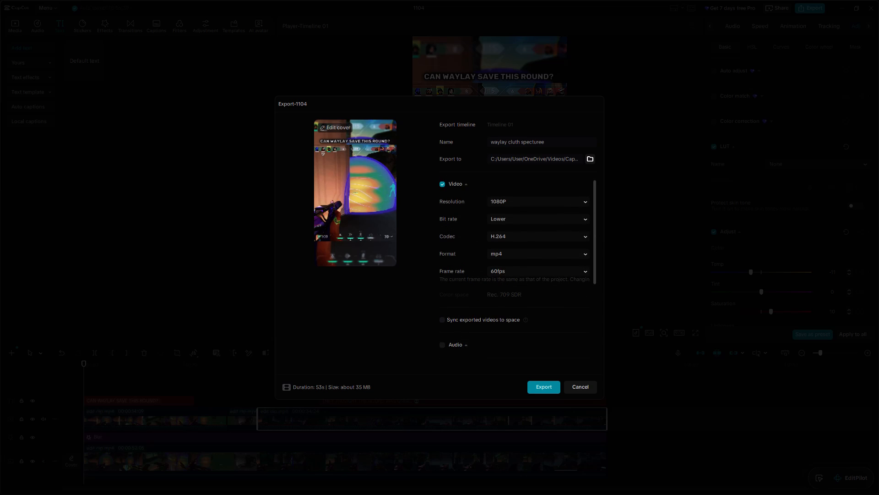
Export the Short as a 1080P H.264 mp4 and pause the preview of the exported video.
left_click(546, 385)
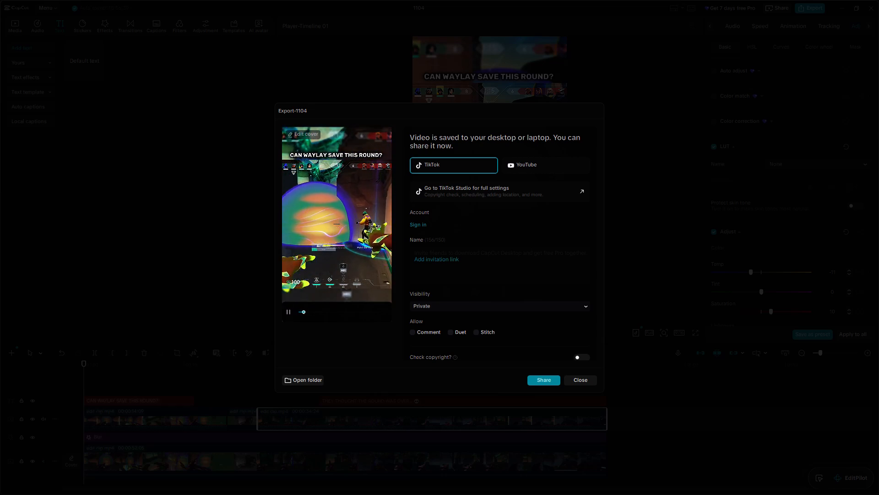
key("space")
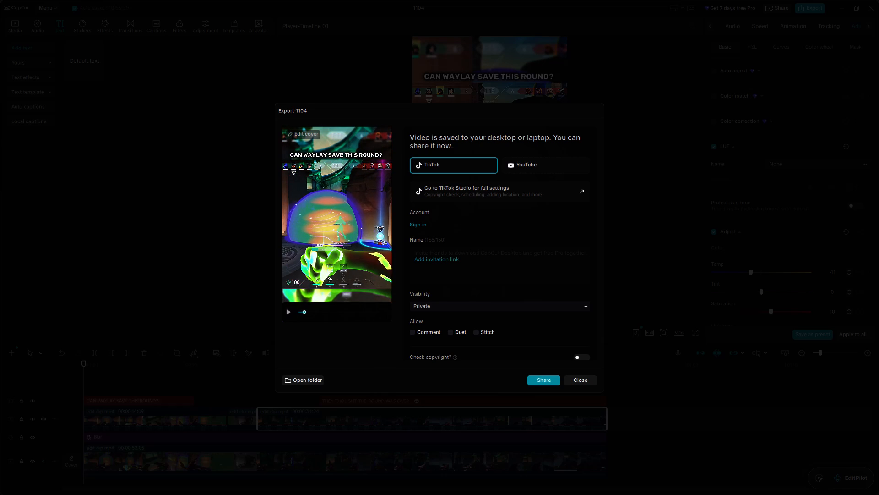